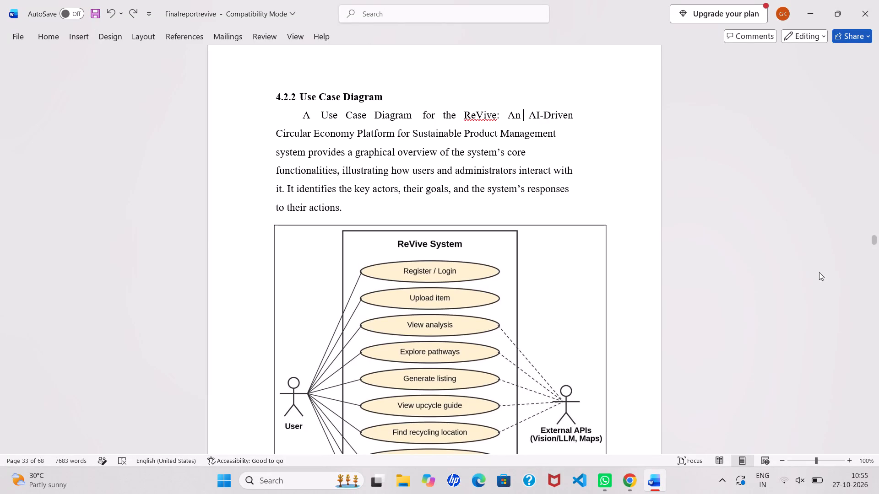
# Show the formatting marks for the introductory paragraph of section 4.2.2 Use Case Diagram.
pyautogui.click(868, 217)
pyautogui.click(401, 122)
pyautogui.moveTo(304, 113); pyautogui.dragTo(368, 204)
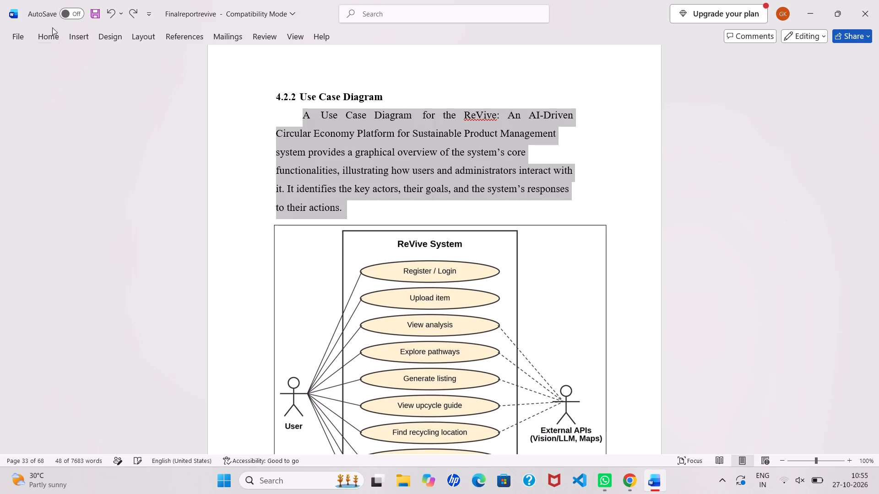
pyautogui.click(55, 41)
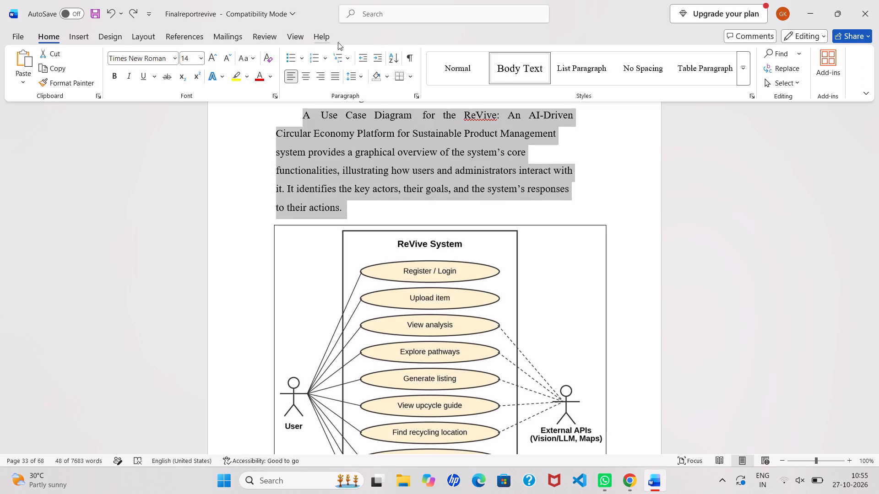
pyautogui.click(414, 54)
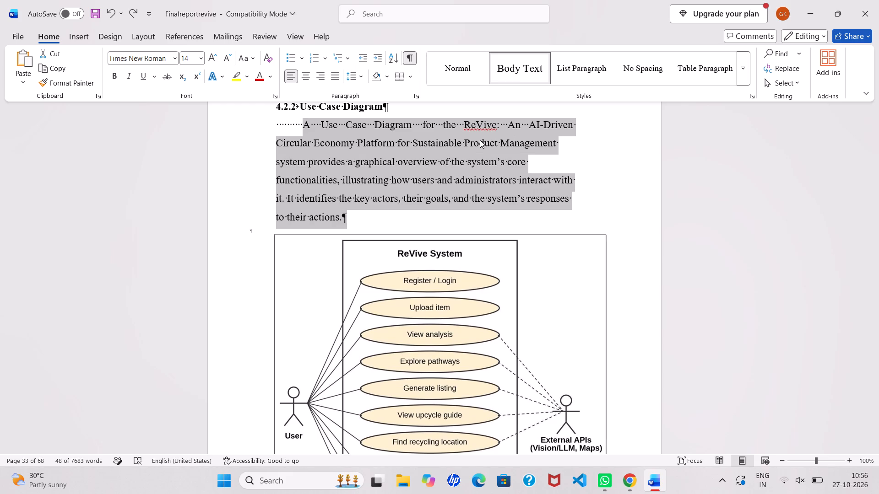
pyautogui.click(480, 140)
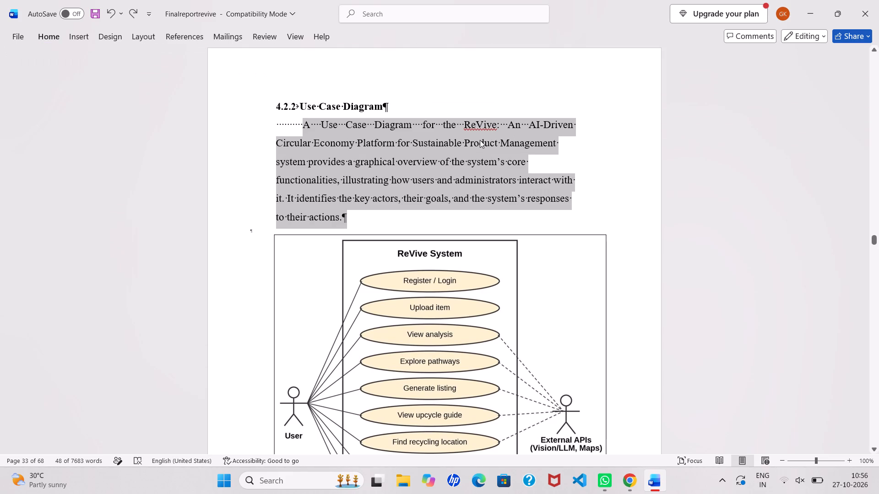
pyautogui.click(480, 140)
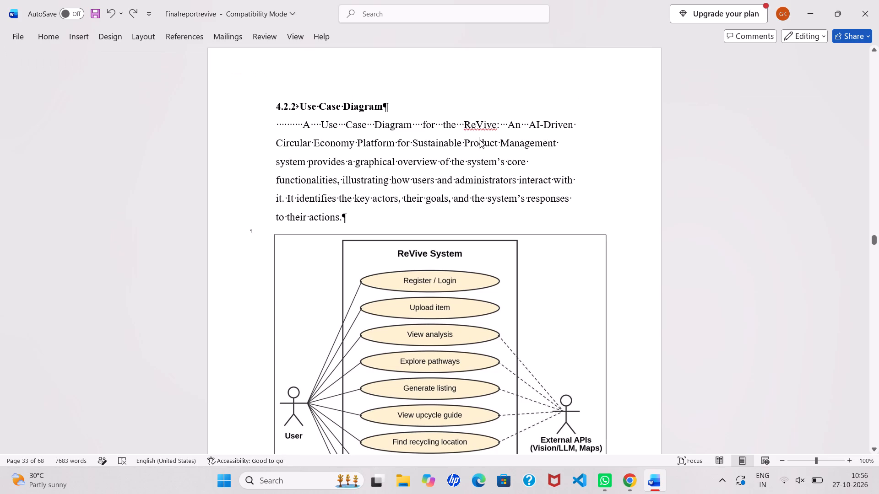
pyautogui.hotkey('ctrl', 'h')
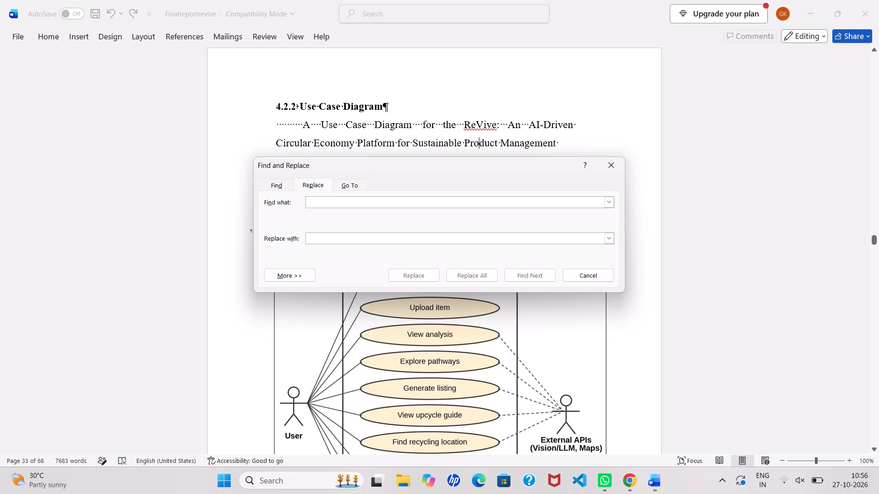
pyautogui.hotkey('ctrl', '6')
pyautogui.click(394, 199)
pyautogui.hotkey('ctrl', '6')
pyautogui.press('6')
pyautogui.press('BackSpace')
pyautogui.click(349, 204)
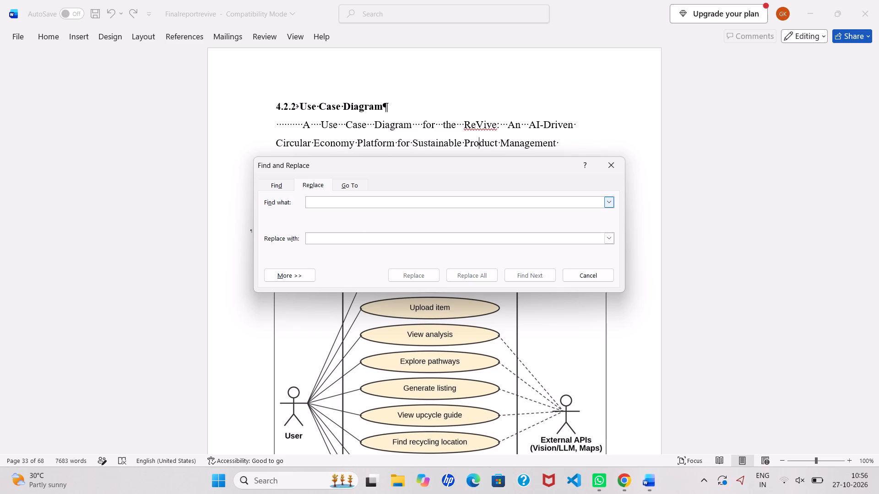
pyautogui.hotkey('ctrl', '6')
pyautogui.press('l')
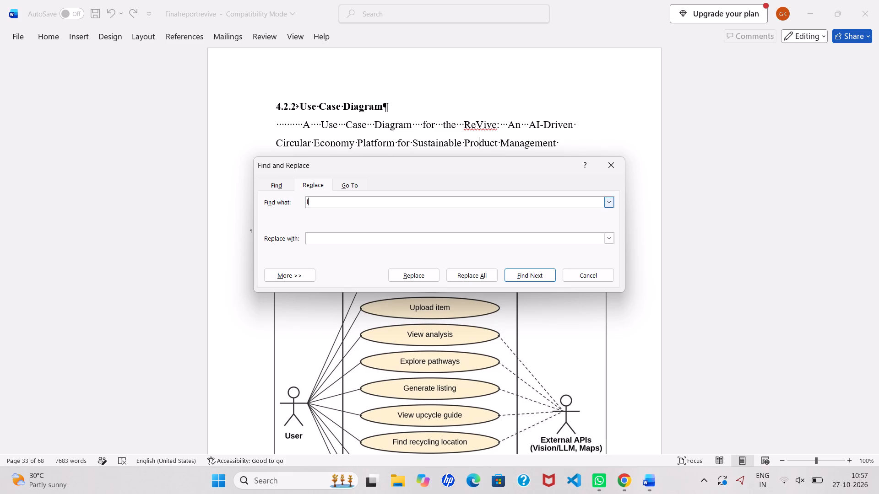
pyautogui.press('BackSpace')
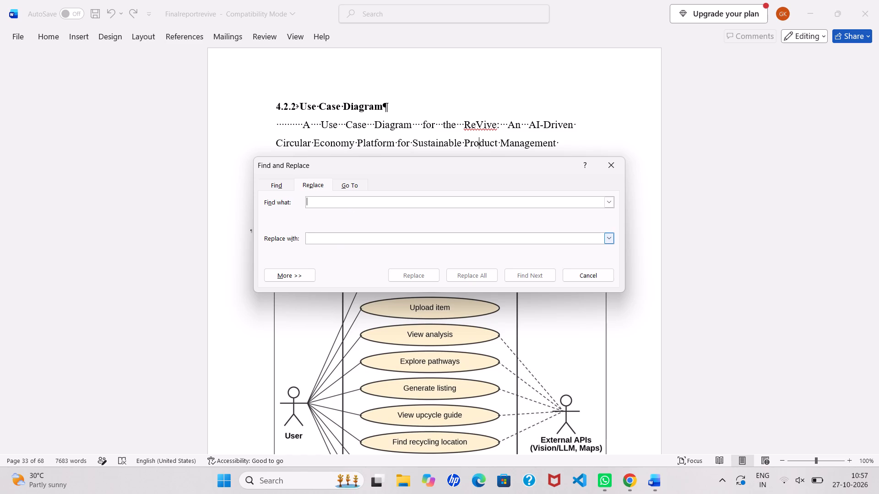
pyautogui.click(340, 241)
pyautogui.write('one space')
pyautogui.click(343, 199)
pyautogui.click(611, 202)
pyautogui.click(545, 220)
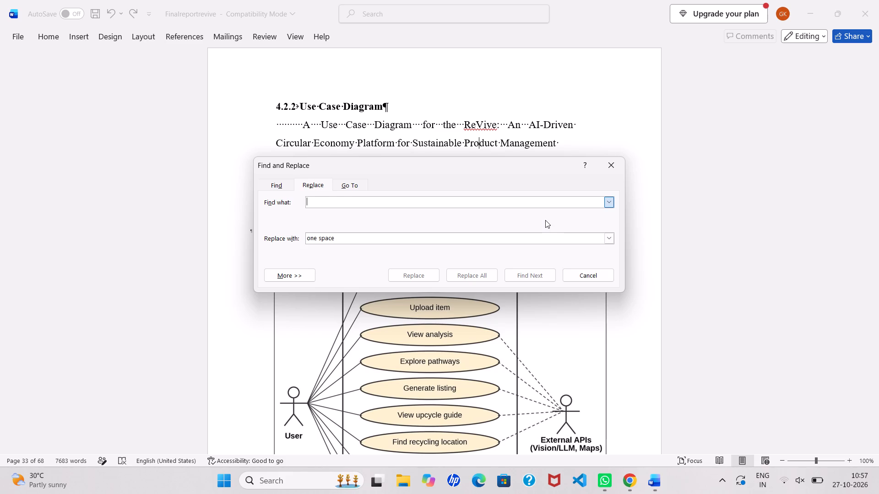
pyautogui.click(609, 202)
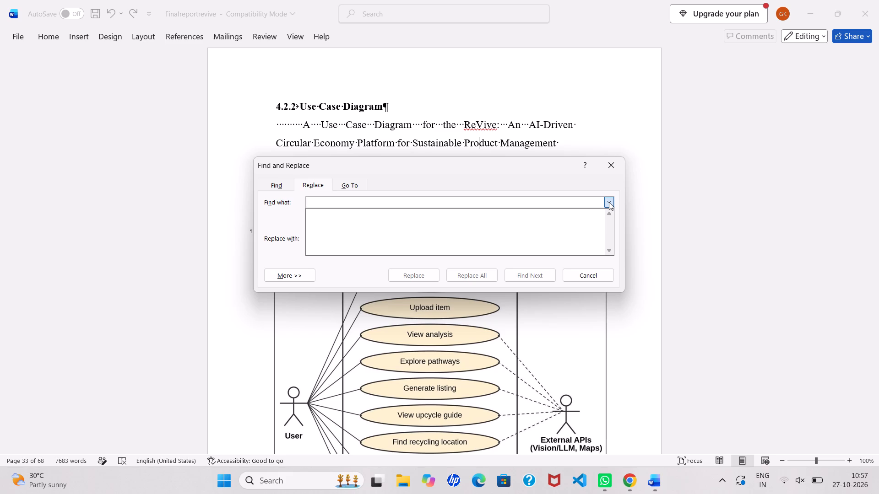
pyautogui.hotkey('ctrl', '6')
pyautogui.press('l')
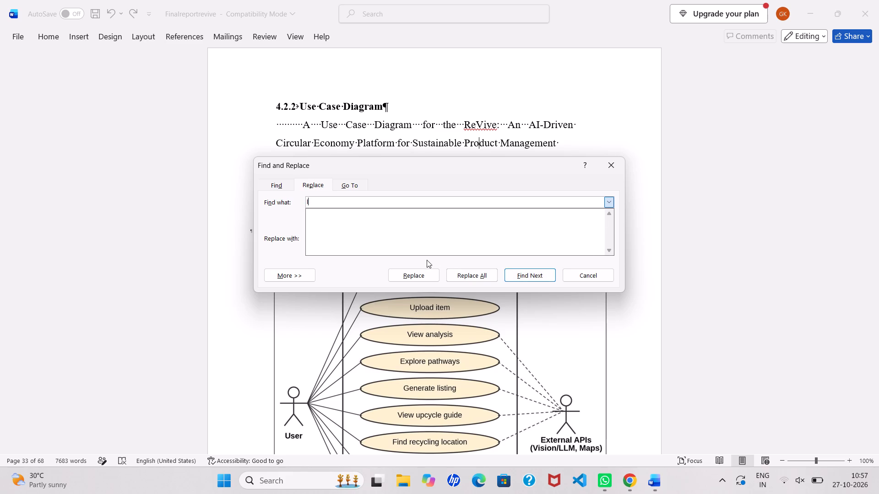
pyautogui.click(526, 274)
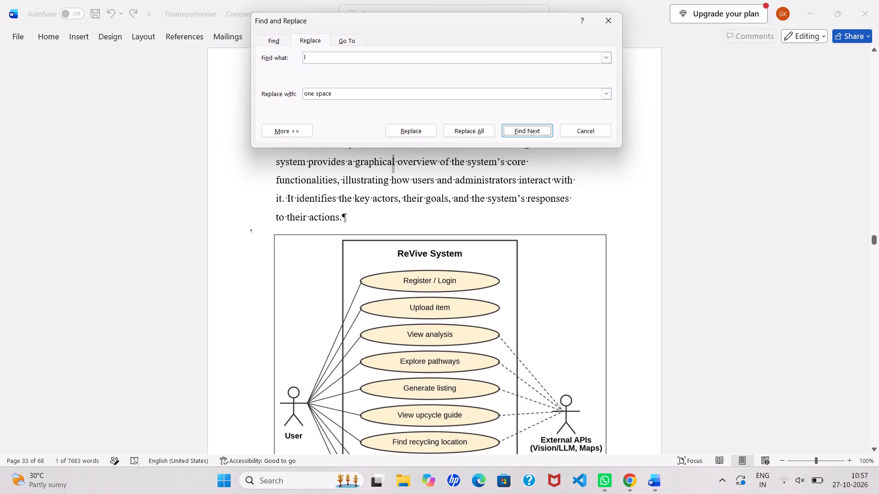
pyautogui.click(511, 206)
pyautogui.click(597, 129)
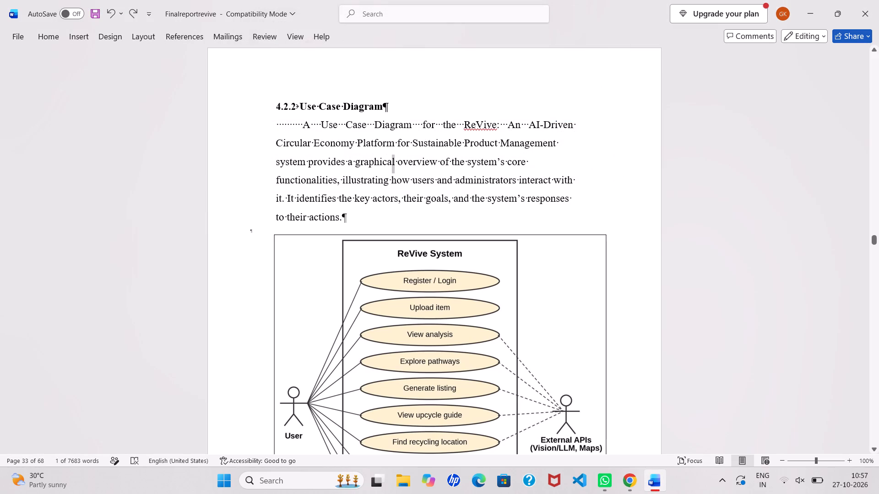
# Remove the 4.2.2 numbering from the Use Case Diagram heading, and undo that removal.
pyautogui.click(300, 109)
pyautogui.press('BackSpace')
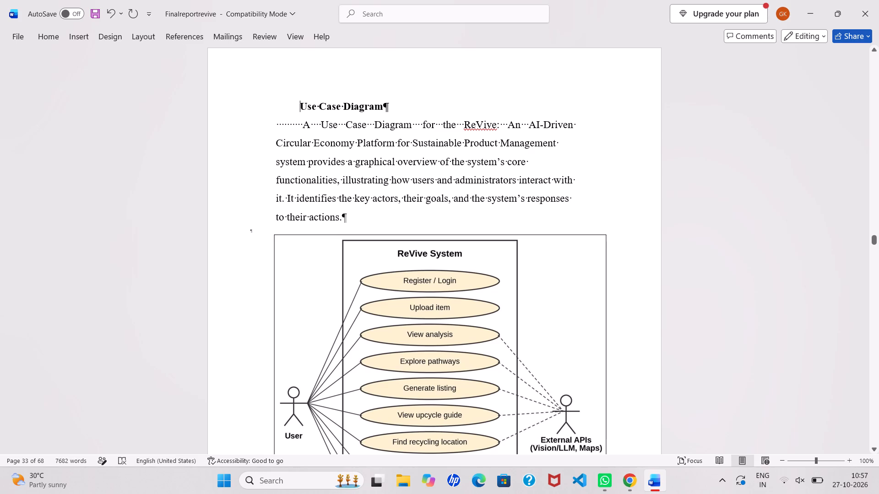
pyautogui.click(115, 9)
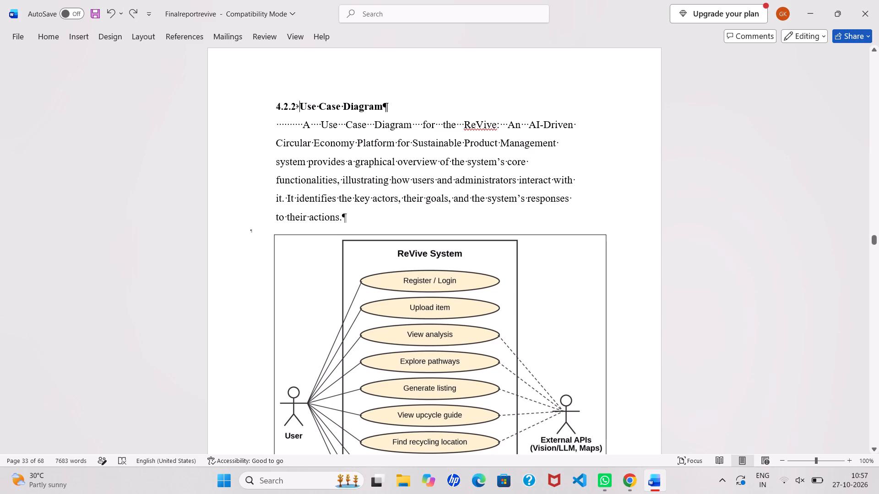
# Justify the paragraph under the 4.2.2 Use Case Diagram heading.
pyautogui.moveTo(303, 122); pyautogui.dragTo(368, 218)
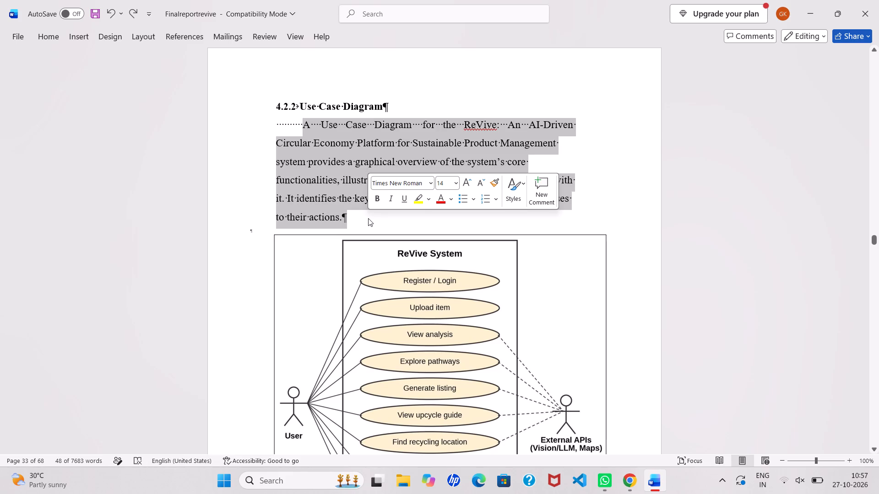
pyautogui.hotkey('ctrl', 'j')
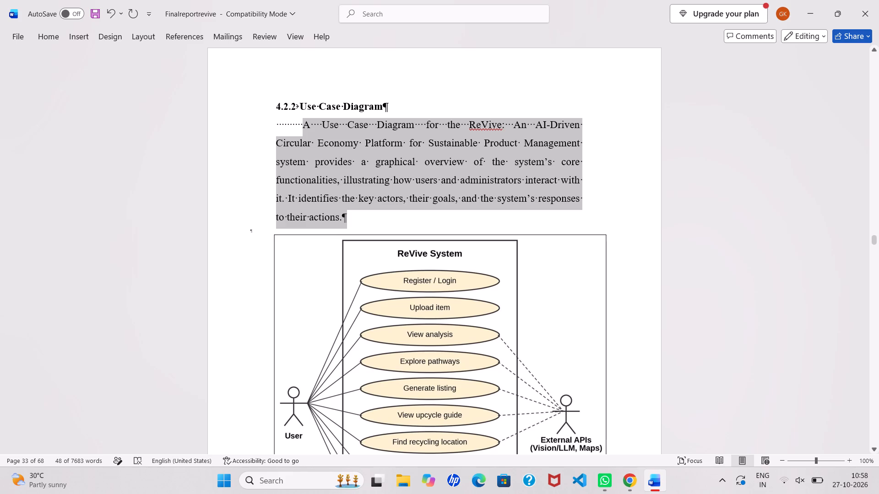
# Compare the justified Use Case Diagram paragraph with the body text of sections 4.1 and 4.2.1.
pyautogui.scroll(6, 485, 275)
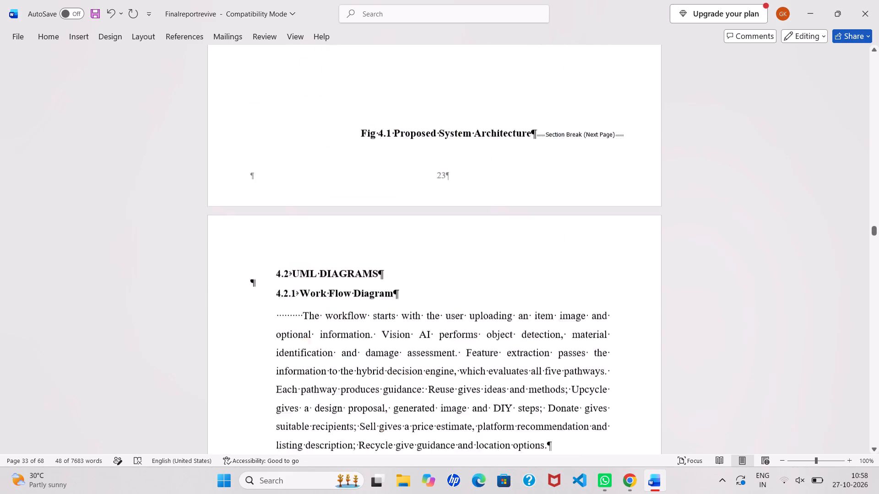
pyautogui.scroll(4, 485, 275)
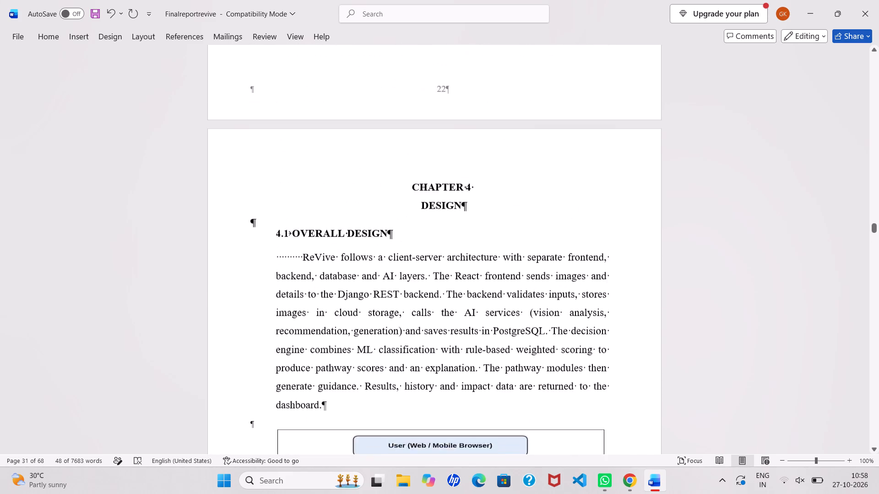
pyautogui.scroll(-6, 485, 275)
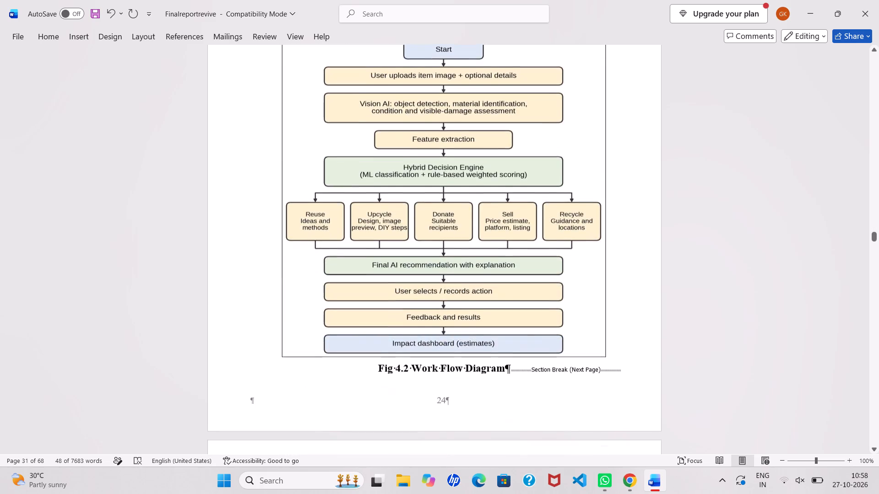
pyautogui.scroll(-4, 485, 275)
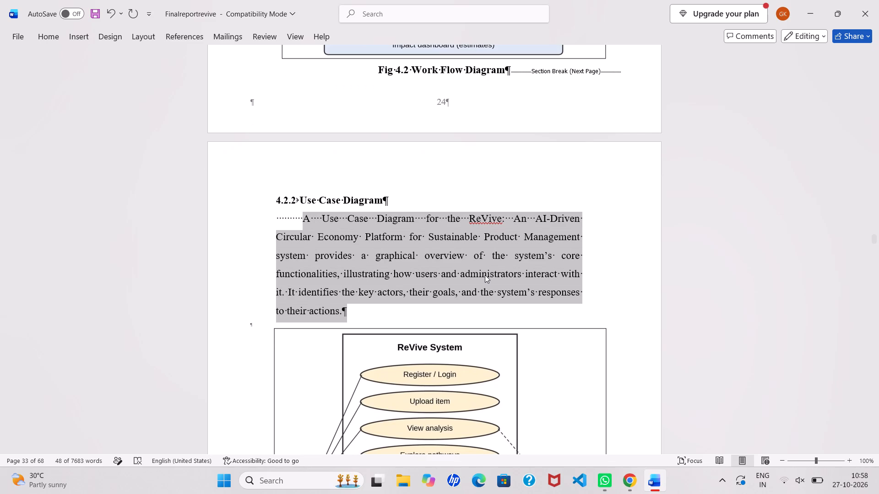
pyautogui.click(485, 275)
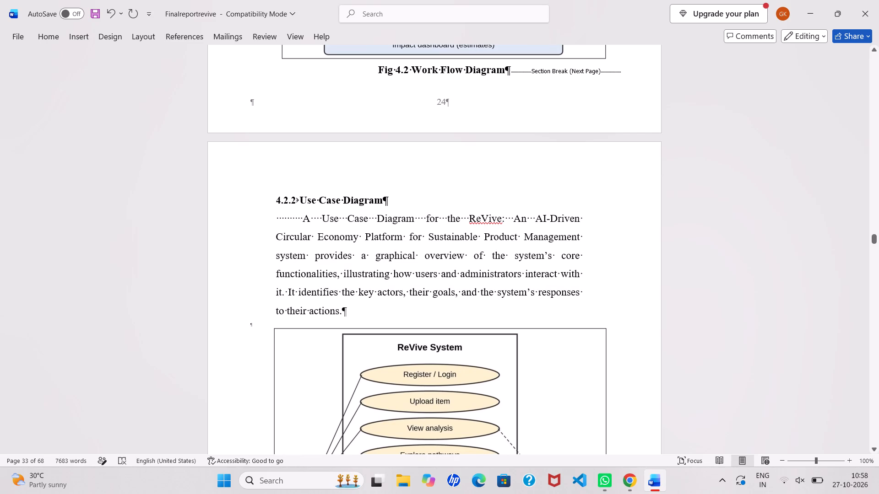
# Hide the formatting marks in the document.
pyautogui.click(48, 34)
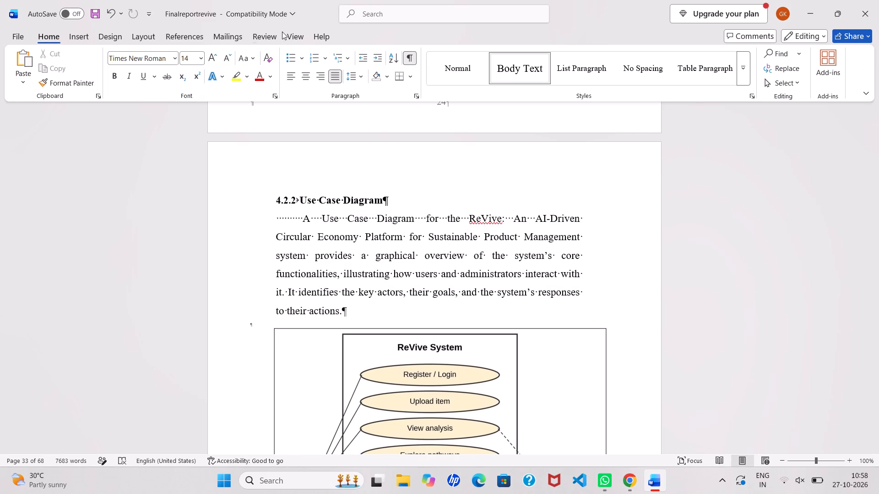
pyautogui.click(412, 56)
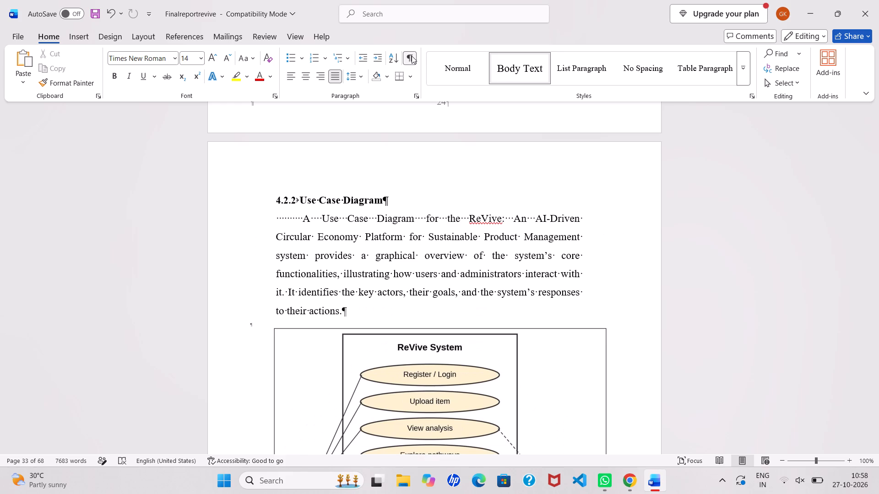
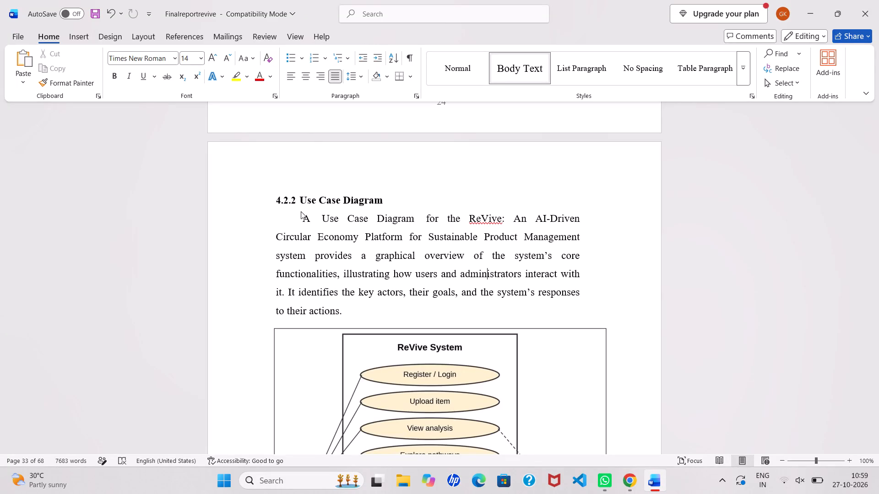
# Set the left indentation of the paragraph under the 4.2.2 Use Case Diagram heading to 0.
pyautogui.moveTo(302, 212); pyautogui.dragTo(304, 218)
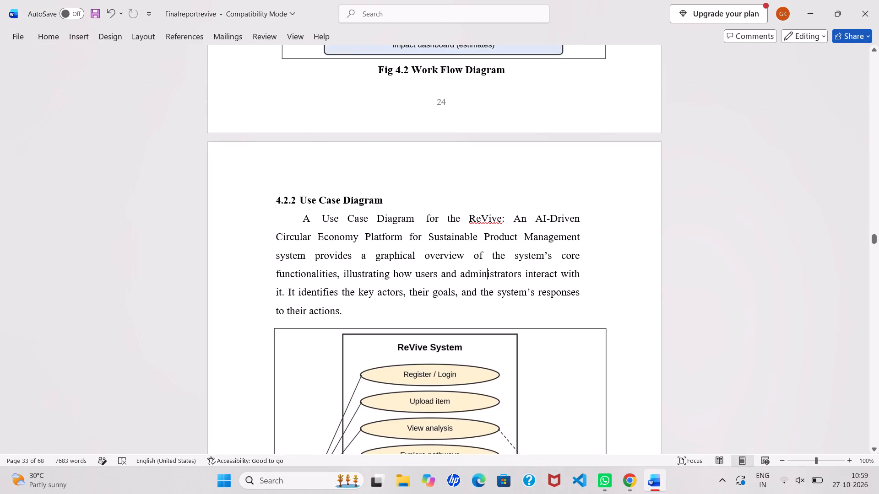
pyautogui.moveTo(304, 218); pyautogui.dragTo(352, 311)
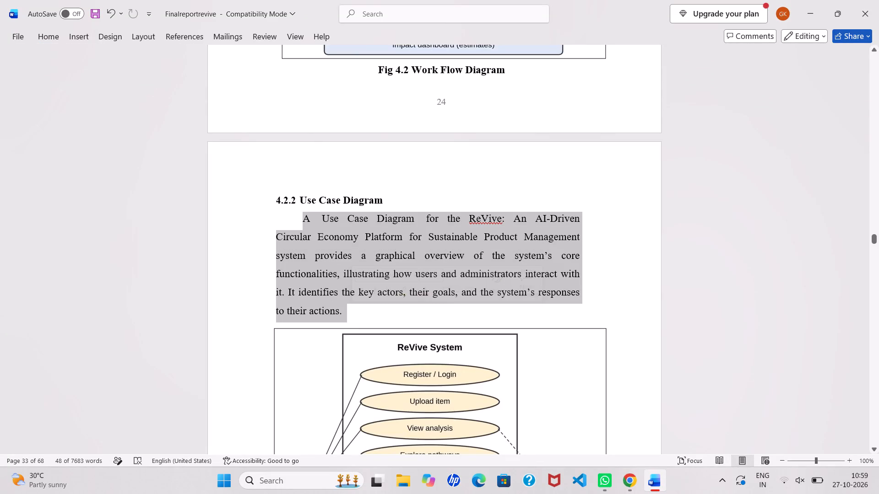
pyautogui.click(52, 36)
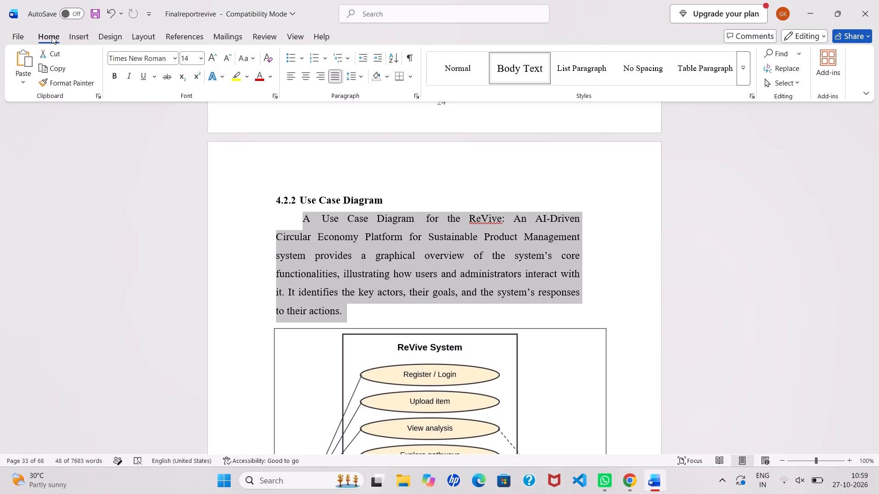
pyautogui.click(419, 94)
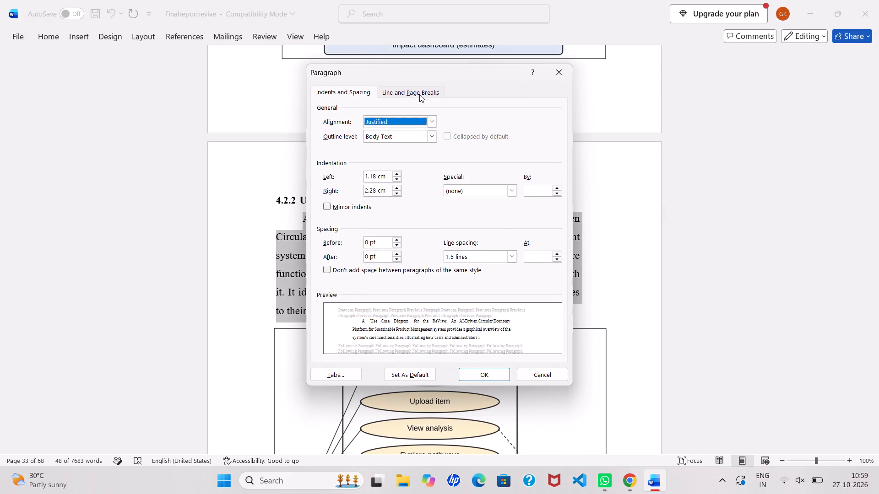
pyautogui.click(387, 174)
pyautogui.press('Left')
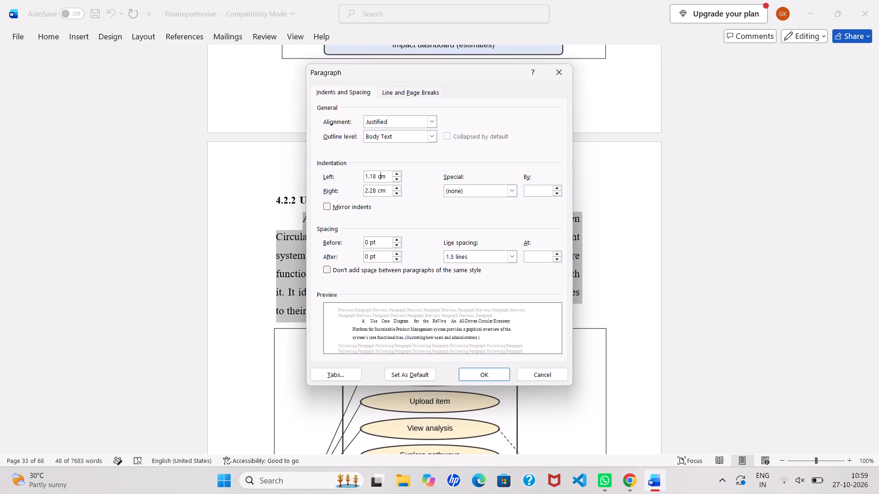
pyautogui.press('BackSpace')
pyautogui.press('BackSpace')
pyautogui.press('BackSpace')
pyautogui.press('BackSpace')
pyautogui.press('BackSpace')
pyautogui.press('BackSpace')
pyautogui.press('BackSpace')
pyautogui.press('BackSpace')
pyautogui.press('BackSpace')
pyautogui.press('BackSpace')
pyautogui.press('BackSpace')
pyautogui.press('BackSpace')
pyautogui.press('BackSpace')
pyautogui.press('Right')
pyautogui.press('BackSpace')
pyautogui.press('0')
pyautogui.press('BackSpace')
pyautogui.press('BackSpace')
pyautogui.press('BackSpace')
pyautogui.press('BackSpace')
pyautogui.press('BackSpace')
pyautogui.press('0')
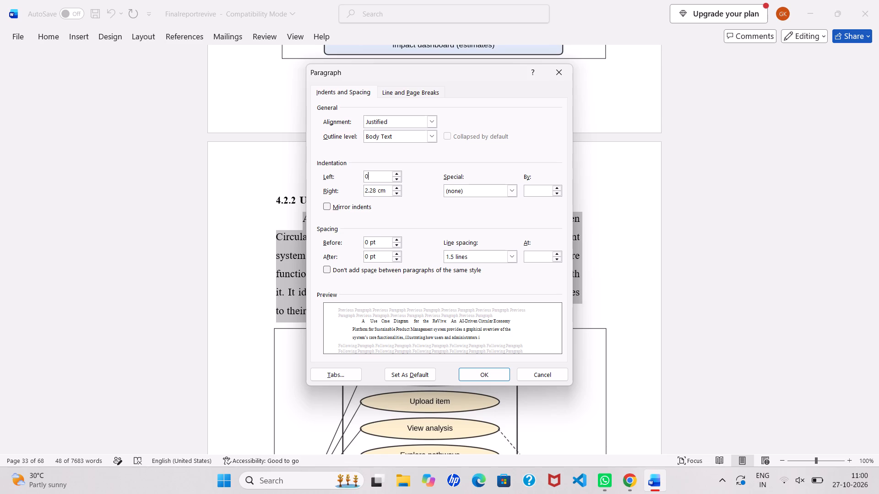
# Set the Use Case Diagram paragraph's right indentation to 0.
pyautogui.click(385, 191)
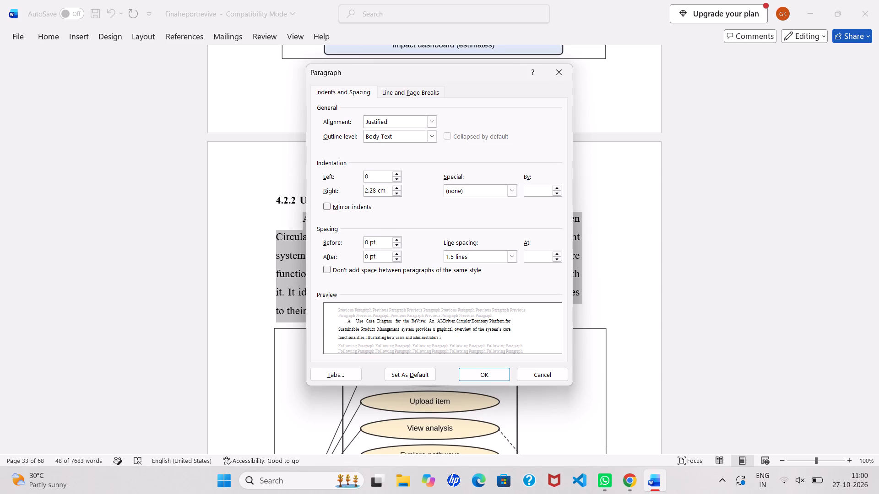
pyautogui.press('BackSpace')
pyautogui.press('BackSpace')
pyautogui.press('BackSpace')
pyautogui.press('BackSpace')
pyautogui.press('BackSpace')
pyautogui.press('BackSpace')
pyautogui.press('BackSpace')
pyautogui.press('BackSpace')
pyautogui.press('BackSpace')
pyautogui.press('BackSpace')
pyautogui.press('BackSpace')
pyautogui.press('BackSpace')
pyautogui.press('BackSpace')
pyautogui.press('BackSpace')
pyautogui.press('0')
# Give the Use Case Diagram paragraph a first-line indent of 0.5 cm and apply the paragraph settings.
pyautogui.click(513, 190)
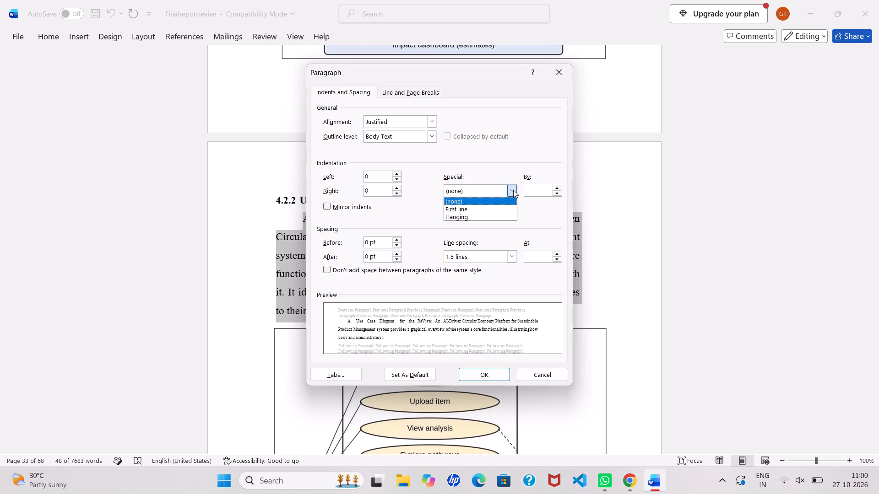
pyautogui.click(502, 208)
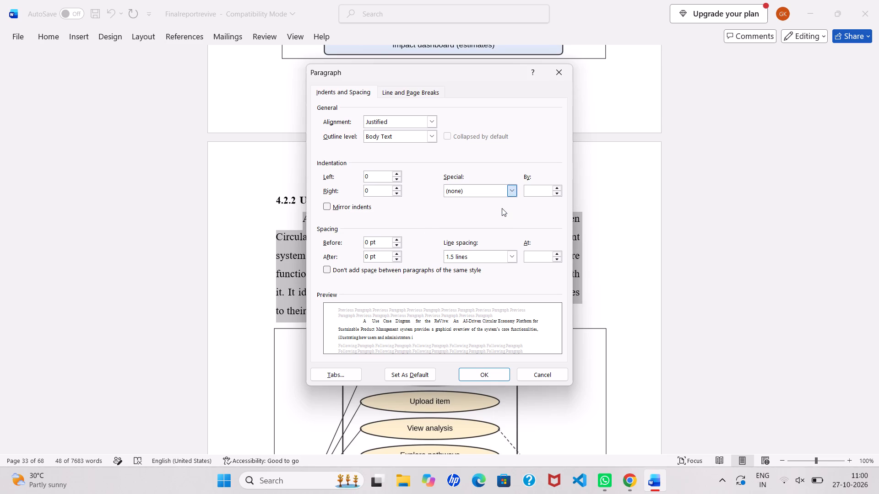
pyautogui.tripleClick(559, 192)
pyautogui.click(559, 192)
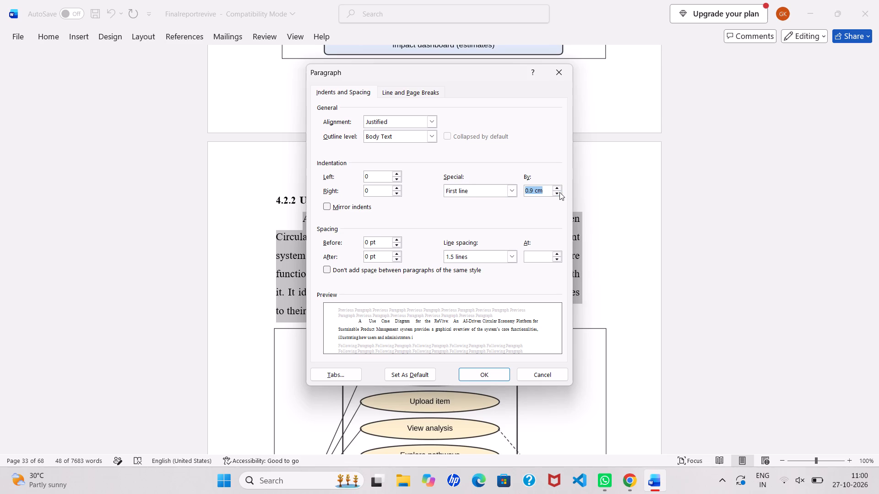
pyautogui.click(559, 192)
pyautogui.click(559, 192)
pyautogui.click(559, 192)
pyautogui.click(559, 192)
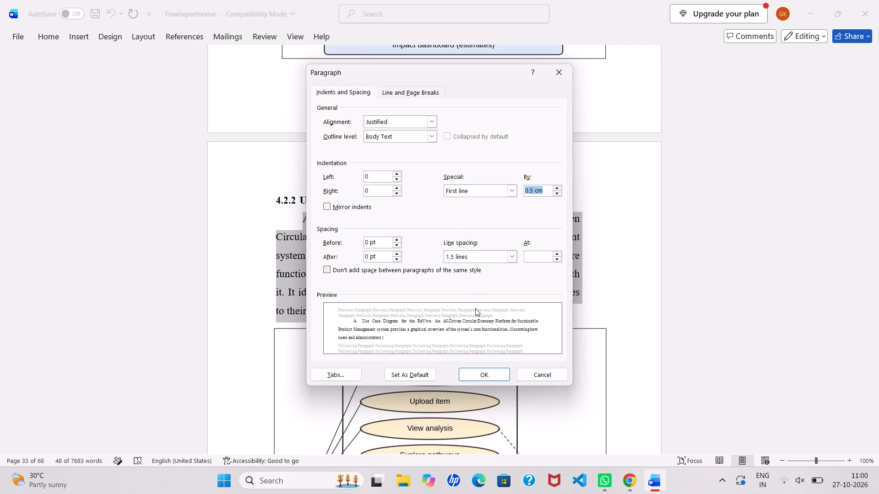
pyautogui.click(488, 374)
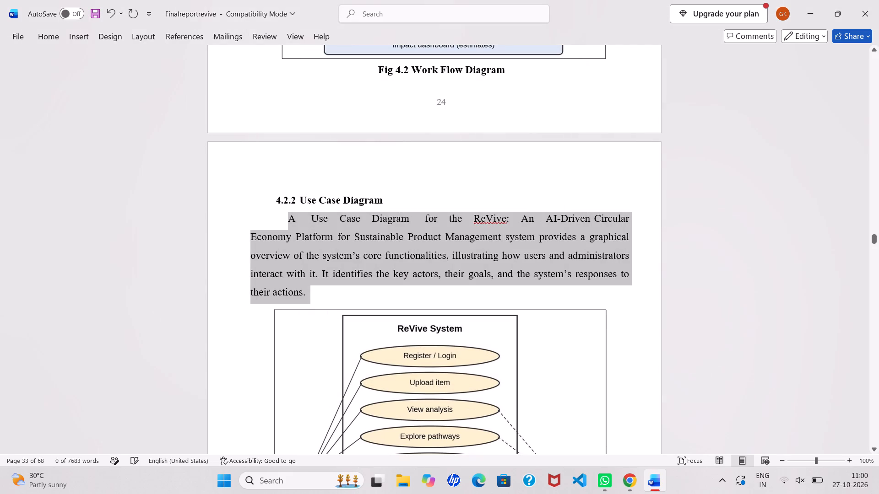
pyautogui.click(447, 286)
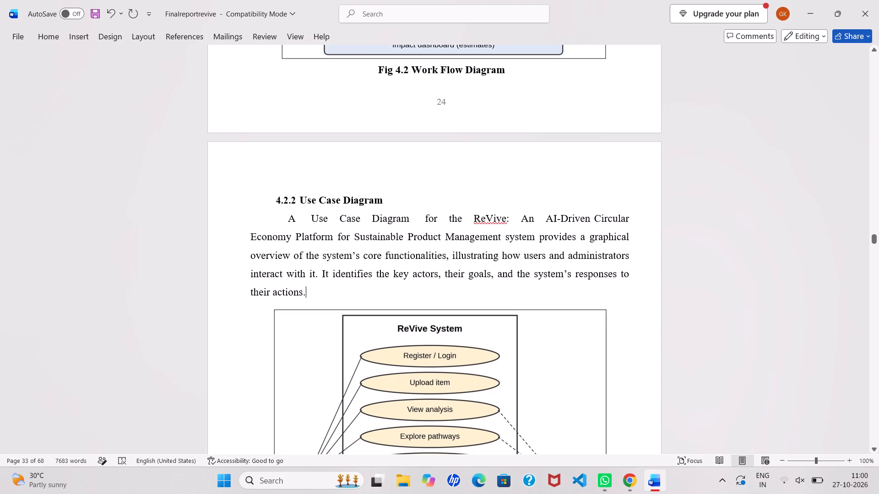
# Delete the extra spaces before "Use" and before "Case" in the first line of the 4.2.2 paragraph.
pyautogui.click(312, 217)
pyautogui.press('BackSpace')
pyautogui.press('BackSpace')
pyautogui.press('BackSpace')
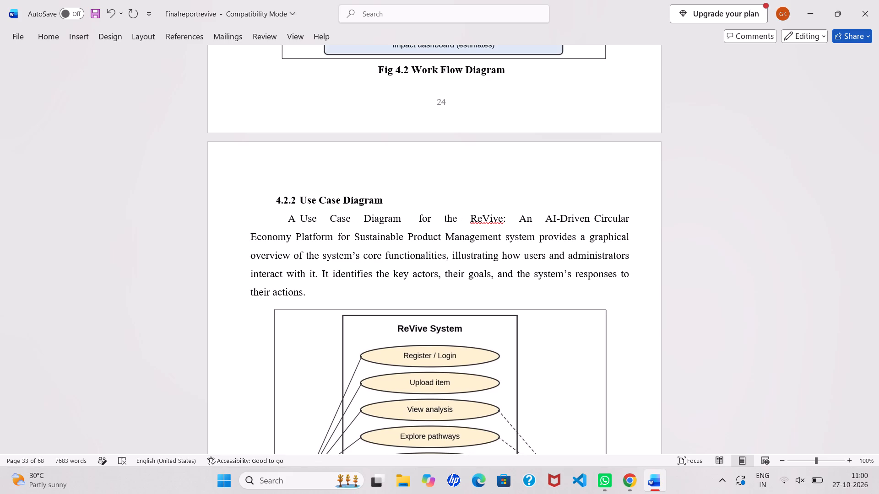
pyautogui.click(331, 217)
pyautogui.press('BackSpace')
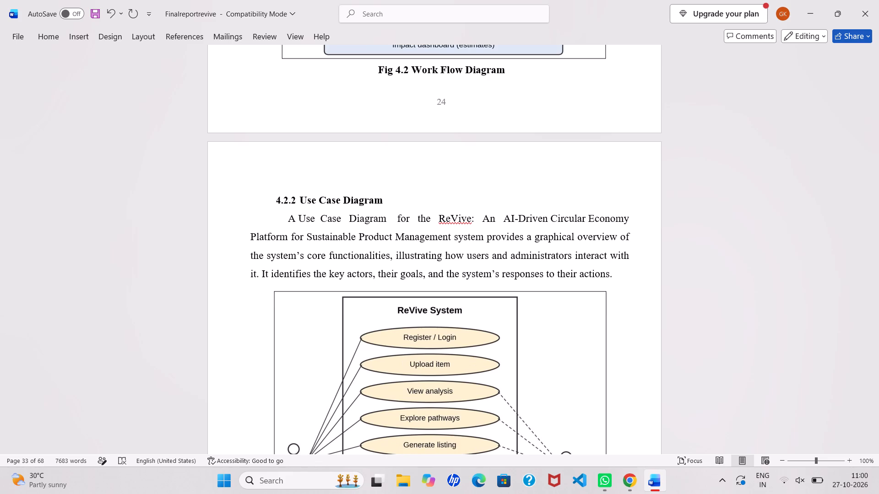
pyautogui.press('BackSpace')
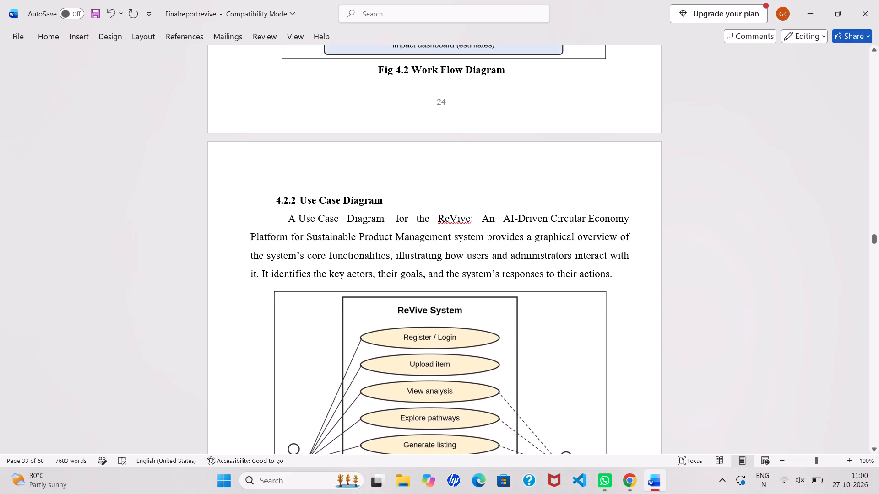
# Delete the extra spaces between "Diagram" and "for", and add one space after the "f" of "for".
pyautogui.click(395, 218)
pyautogui.press('BackSpace')
pyautogui.press('BackSpace')
pyautogui.press('BackSpace')
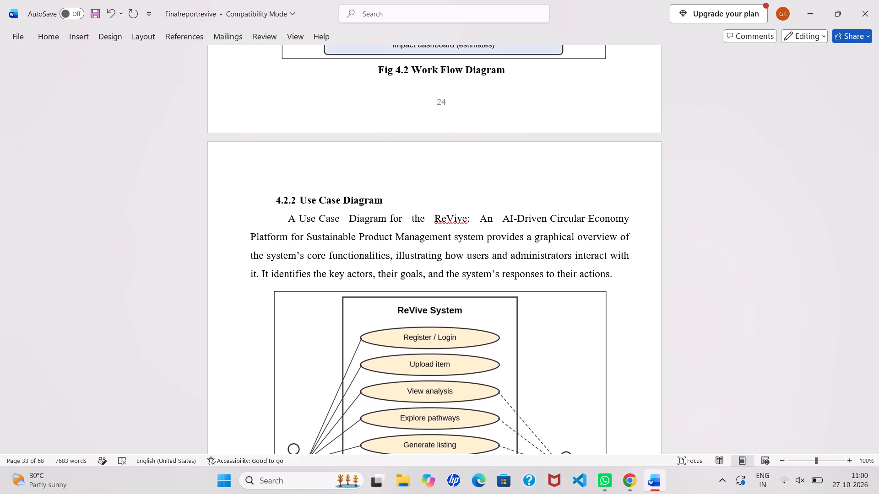
pyautogui.click(395, 218)
pyautogui.press('space')
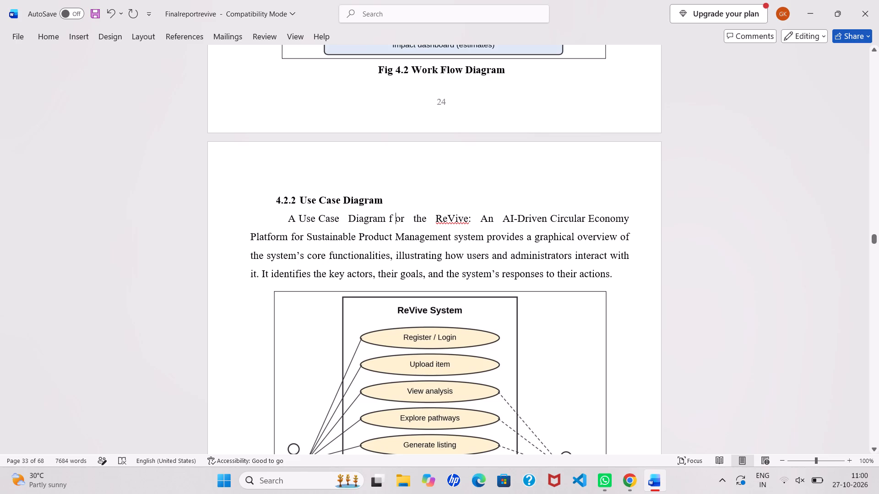
# Delete one extra space before "An" in the first line of the 4.2.2 paragraph.
pyautogui.click(480, 222)
pyautogui.press('BackSpace')
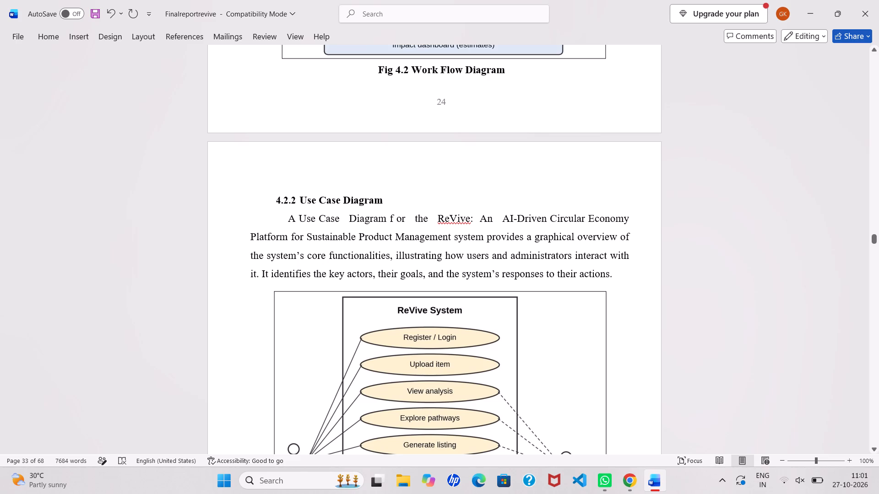
# Add a space on each side of "Use" in the first line of the 4.2.2 paragraph.
pyautogui.click(316, 218)
pyautogui.press('space')
pyautogui.click(300, 220)
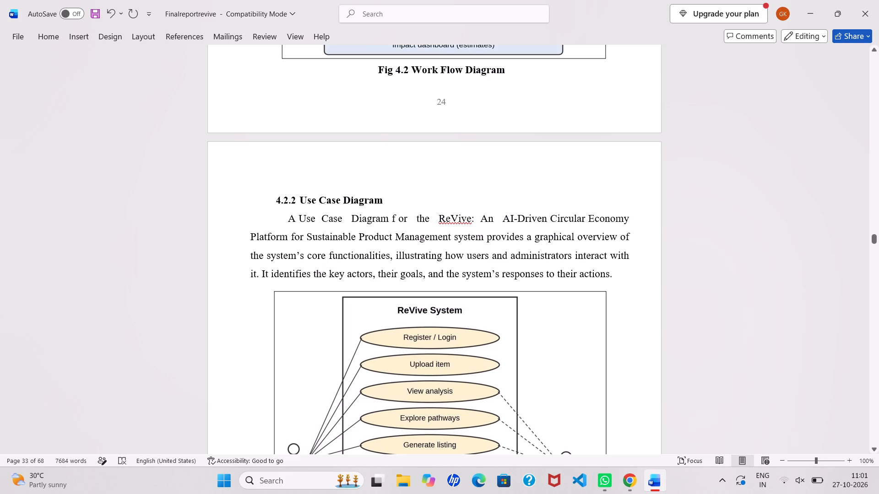
pyautogui.press('space')
# Remove the stray space inside the word "for" after "Use Case Diagram" in the first line.
pyautogui.click(403, 218)
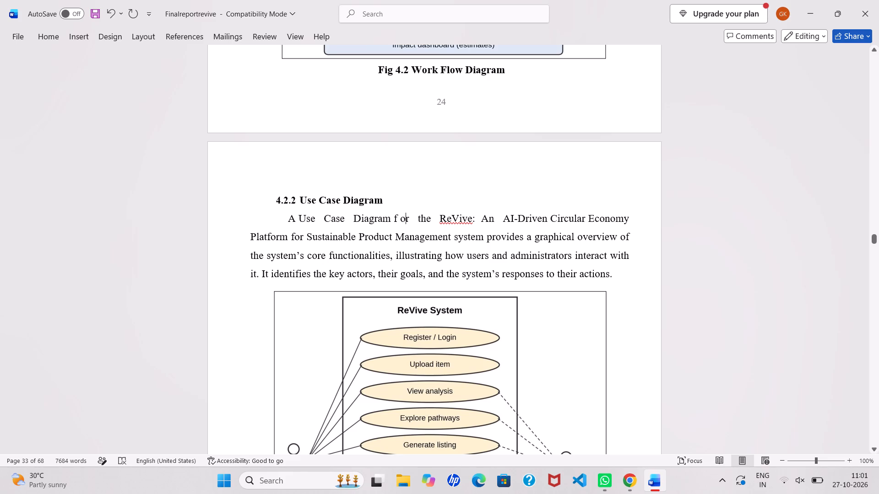
pyautogui.press('Left')
pyautogui.press('BackSpace')
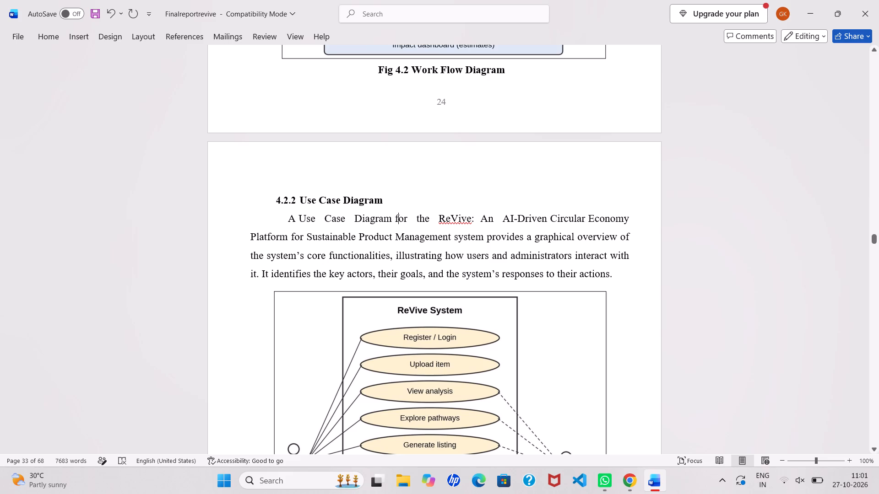
# Insert two spaces before "Platform" at the start of the 4.2.2 paragraph's second line.
pyautogui.click(248, 233)
pyautogui.press('space')
pyautogui.press('space')
# Set the first-line indent of the 4.2.2 Use Case Diagram paragraph to 1.27 cm.
pyautogui.click(54, 39)
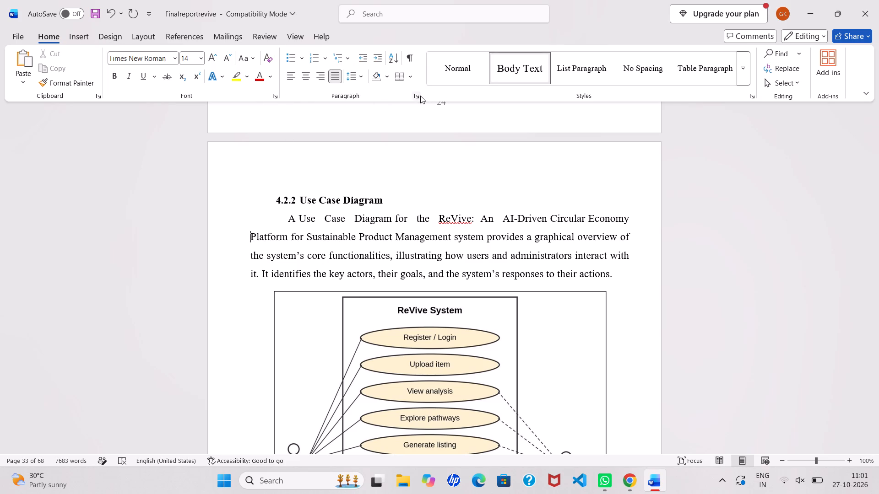
pyautogui.click(419, 96)
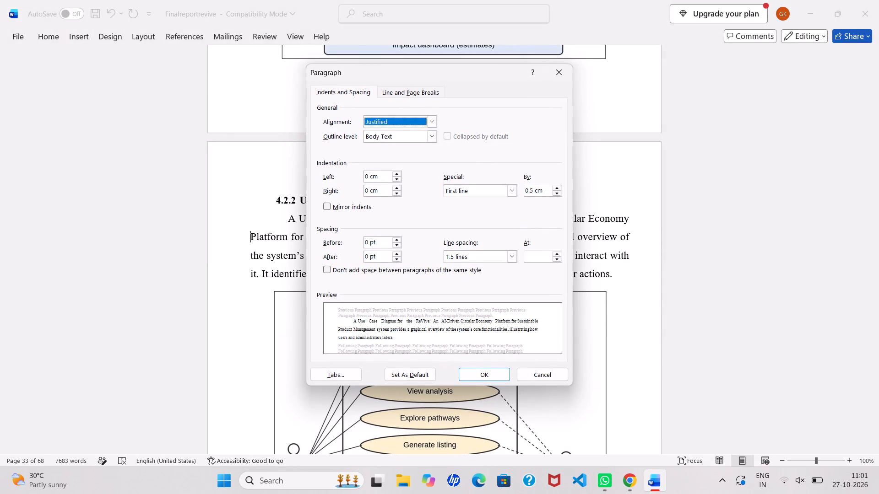
pyautogui.click(535, 192)
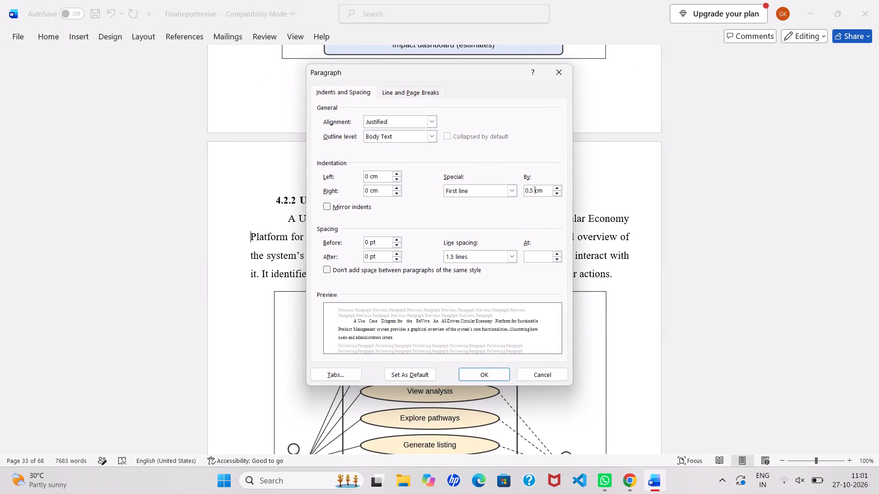
pyautogui.press('BackSpace')
pyautogui.press('BackSpace')
pyautogui.press('BackSpace')
pyautogui.write('1.27')
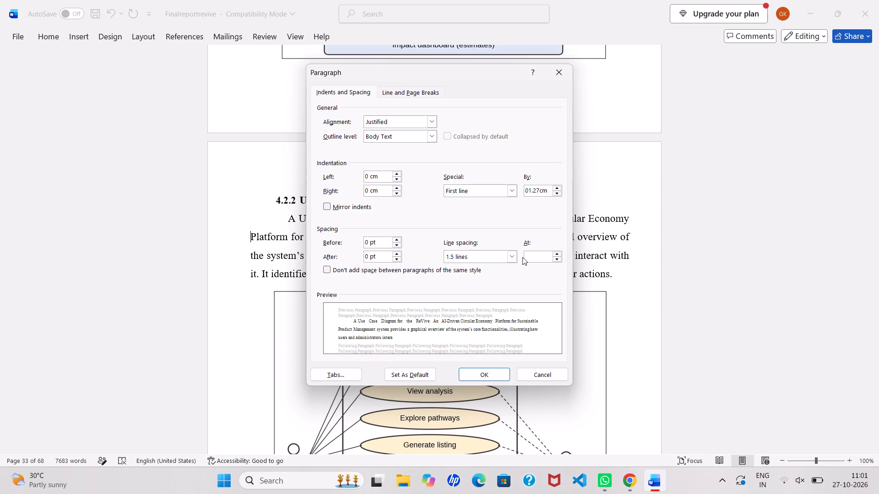
pyautogui.click(497, 375)
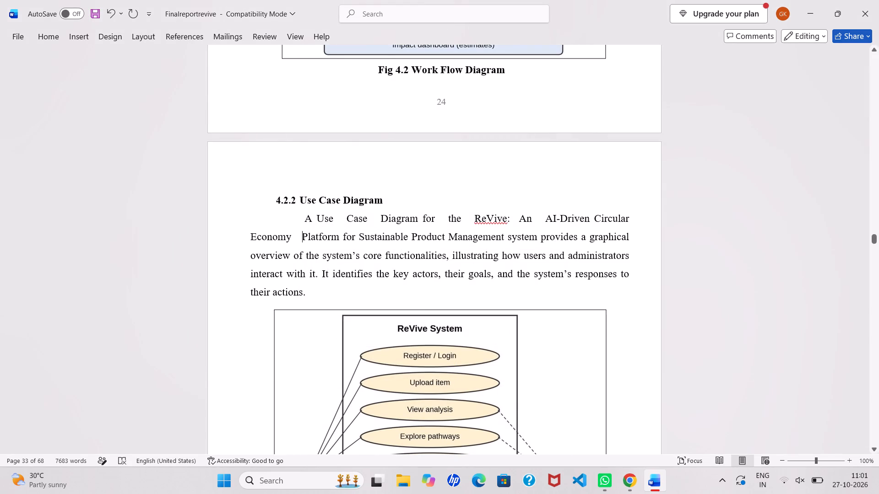
# Check the indentation and spacing settings of the whole 4.2.2 paragraph.
pyautogui.moveTo(304, 222); pyautogui.dragTo(304, 286)
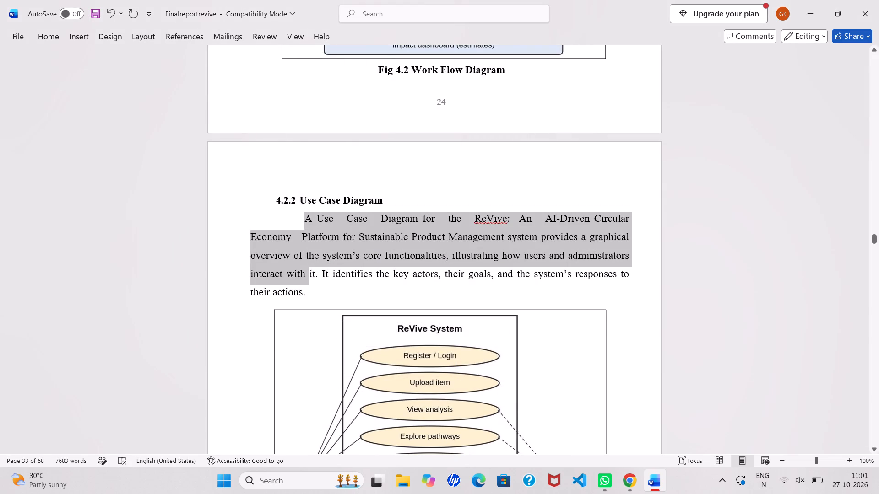
pyautogui.moveTo(304, 286); pyautogui.dragTo(308, 291)
pyautogui.click(56, 35)
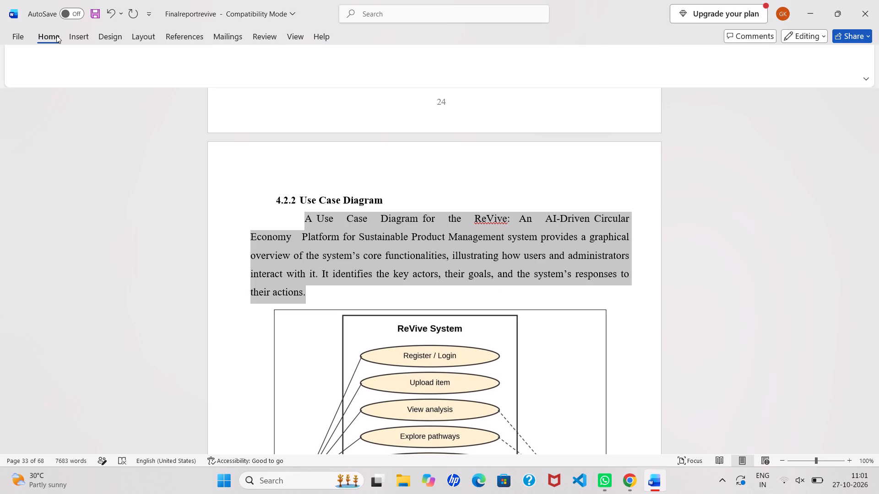
pyautogui.click(416, 95)
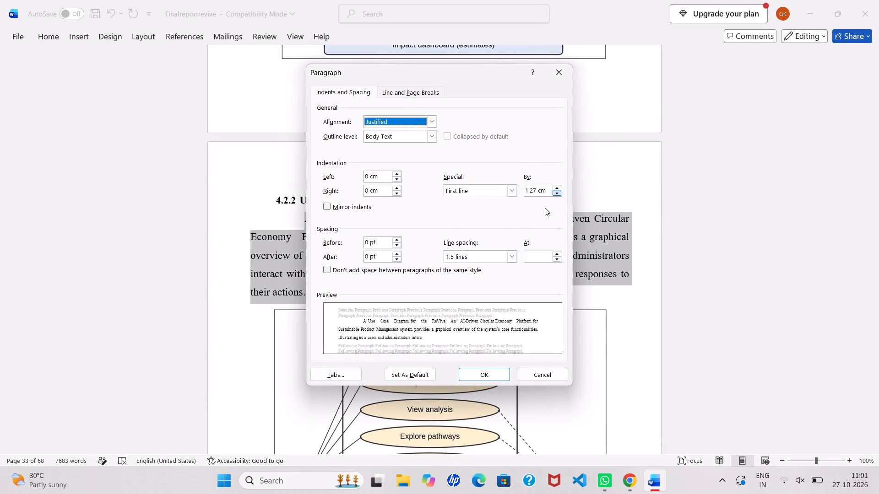
pyautogui.click(484, 372)
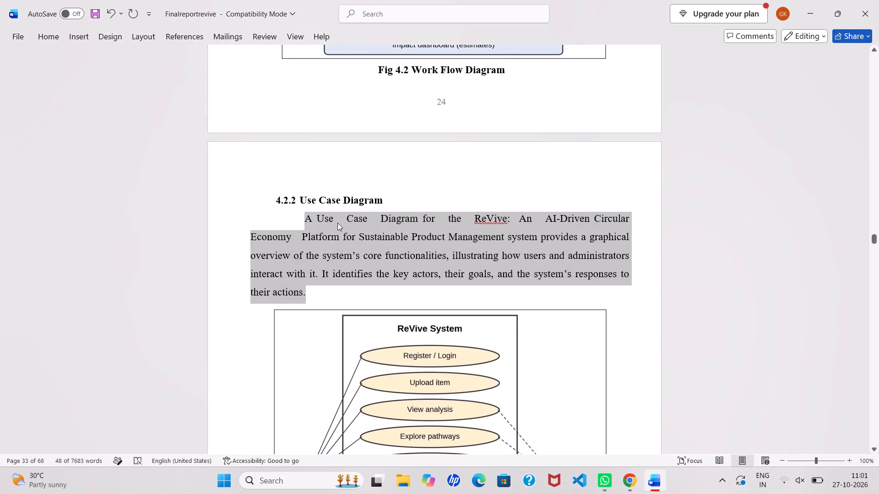
pyautogui.click(337, 223)
# Split the 4.2.2 paragraph into separate lines before "Economy", "graphical", "administrators" and "system's".
pyautogui.click(250, 235)
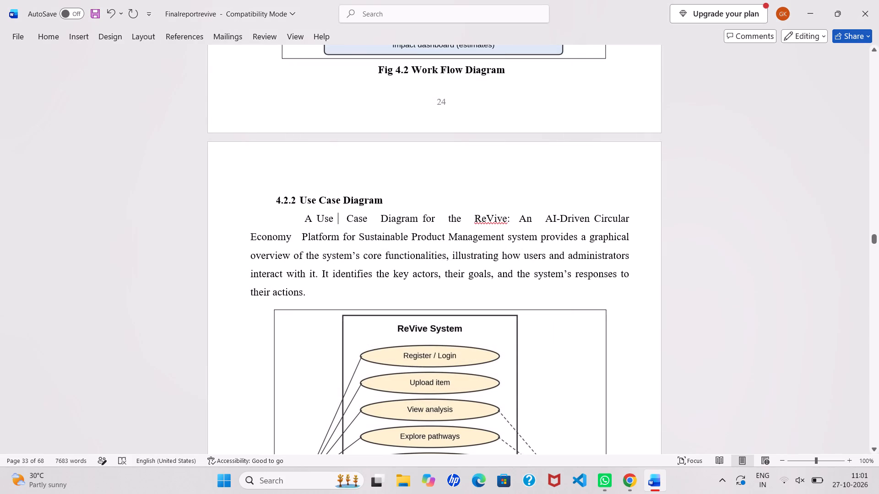
pyautogui.press('Return')
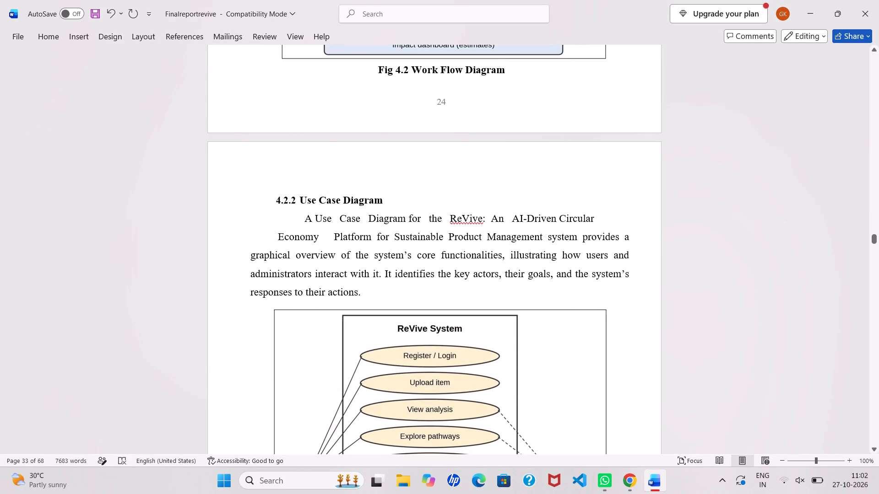
pyautogui.click(252, 250)
pyautogui.press('Return')
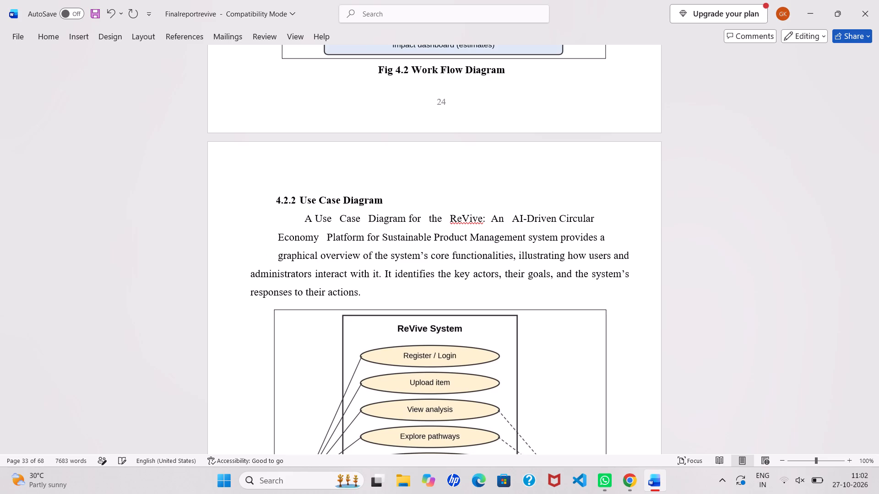
pyautogui.click(250, 269)
pyautogui.press('Return')
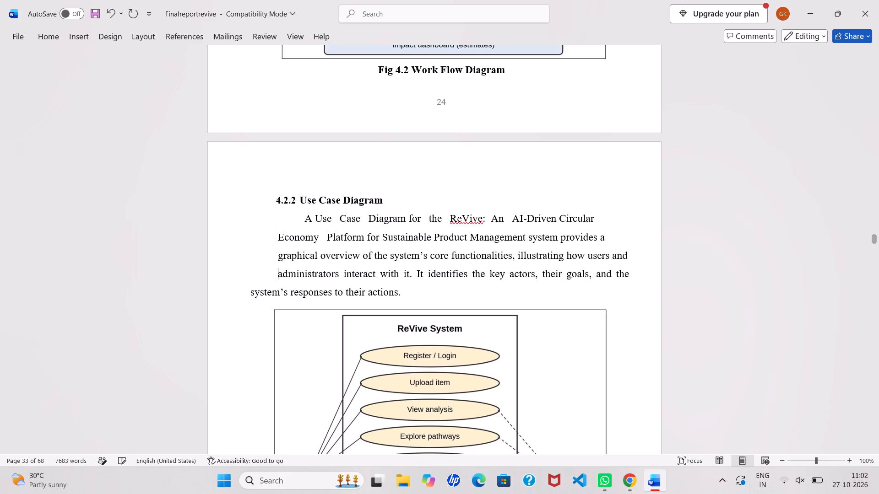
pyautogui.click(252, 291)
pyautogui.press('Return')
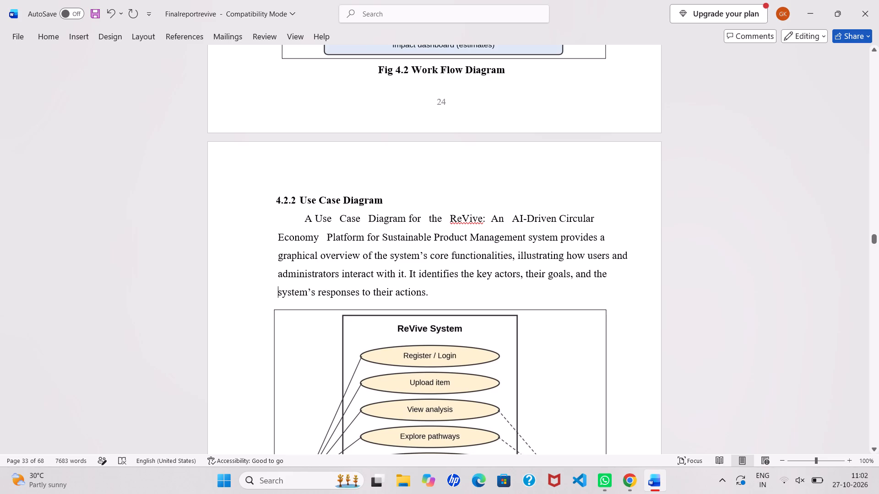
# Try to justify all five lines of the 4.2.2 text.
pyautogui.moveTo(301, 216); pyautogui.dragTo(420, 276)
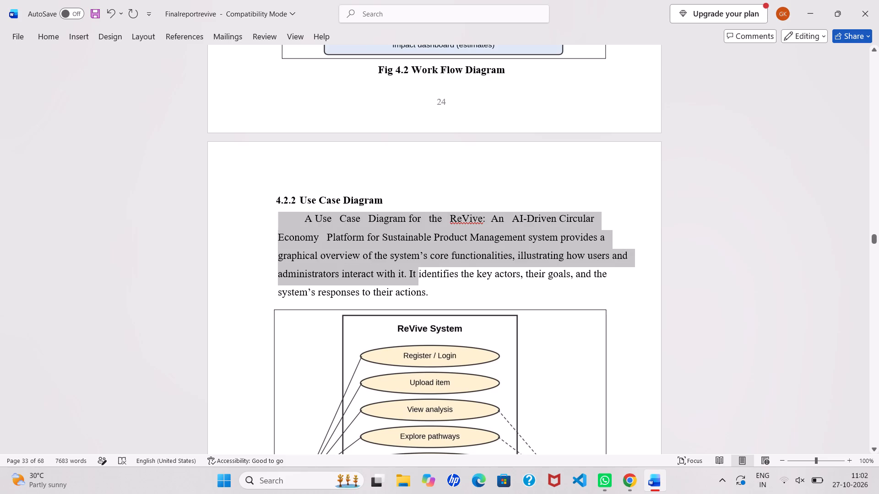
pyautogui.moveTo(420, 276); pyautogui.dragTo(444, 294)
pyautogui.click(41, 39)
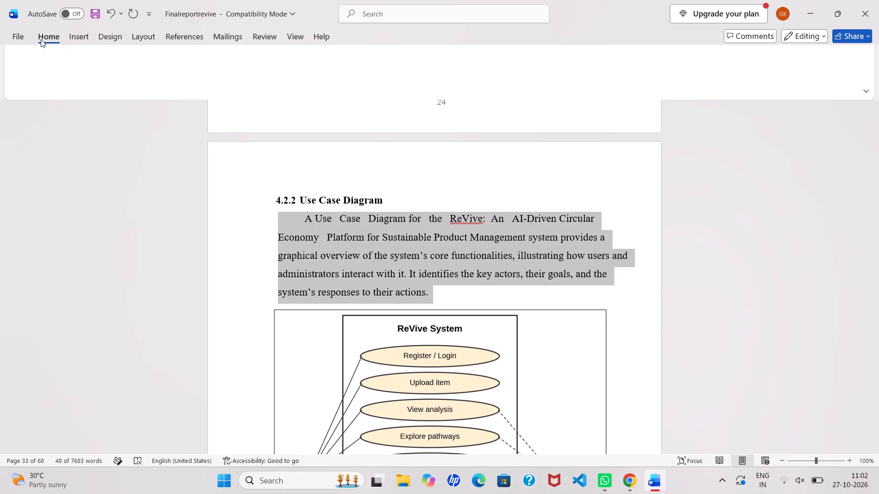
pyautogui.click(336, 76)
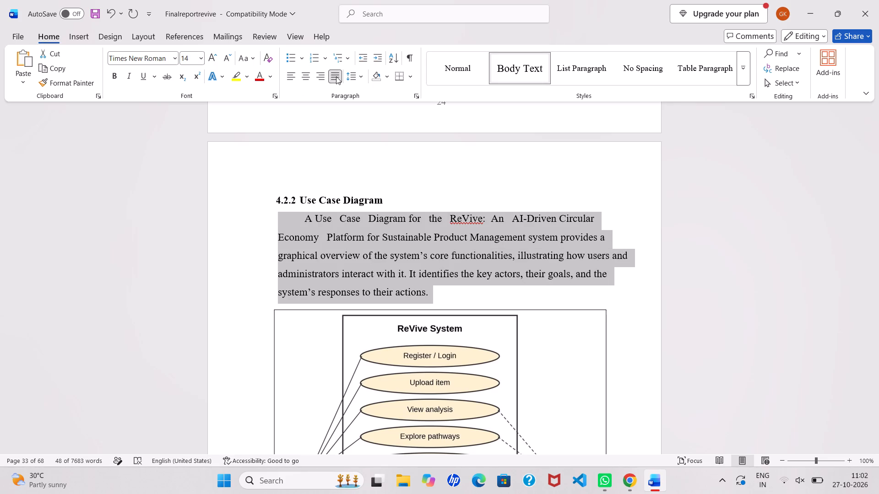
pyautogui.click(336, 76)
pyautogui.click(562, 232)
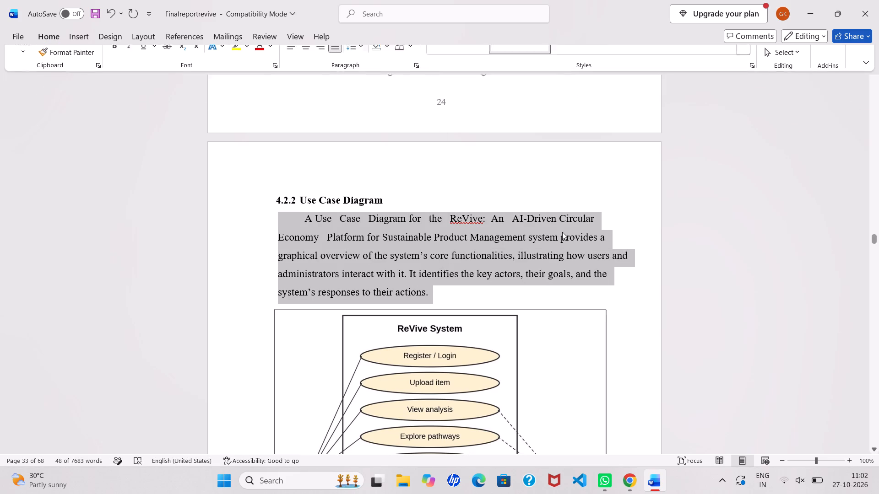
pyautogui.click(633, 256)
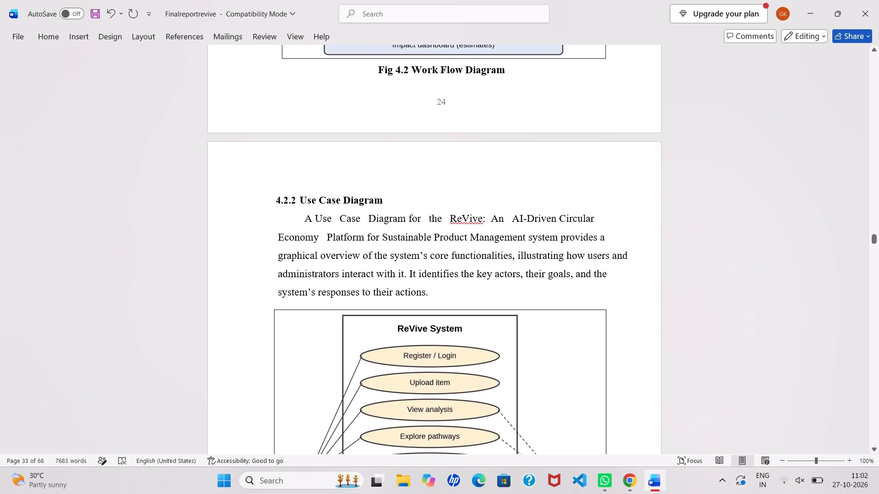
# Add three extra spaces before "Circular" in the first line of the 4.2.2 text.
pyautogui.click(562, 216)
pyautogui.press('space')
pyautogui.press('space')
pyautogui.press('space')
pyautogui.press('space')
pyautogui.press('BackSpace')
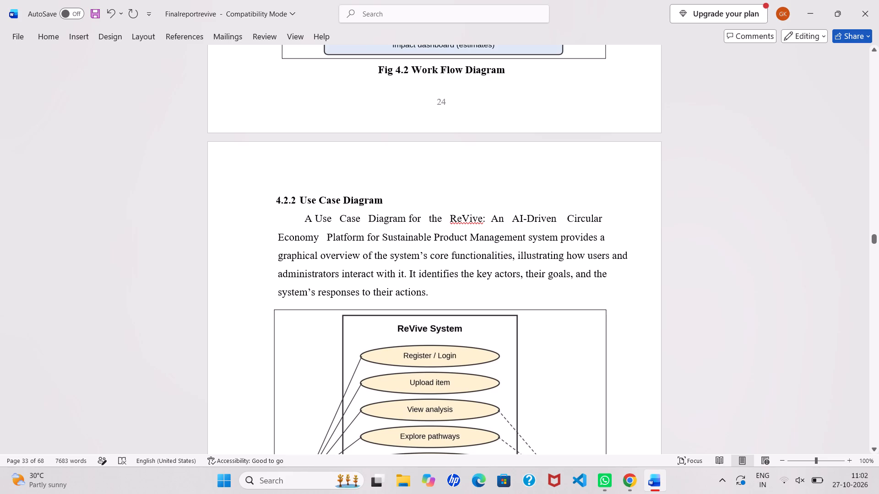
# Break the third line of the 4.2.2 text before "users and".
pyautogui.click(629, 253)
pyautogui.click(589, 259)
pyautogui.press('Return')
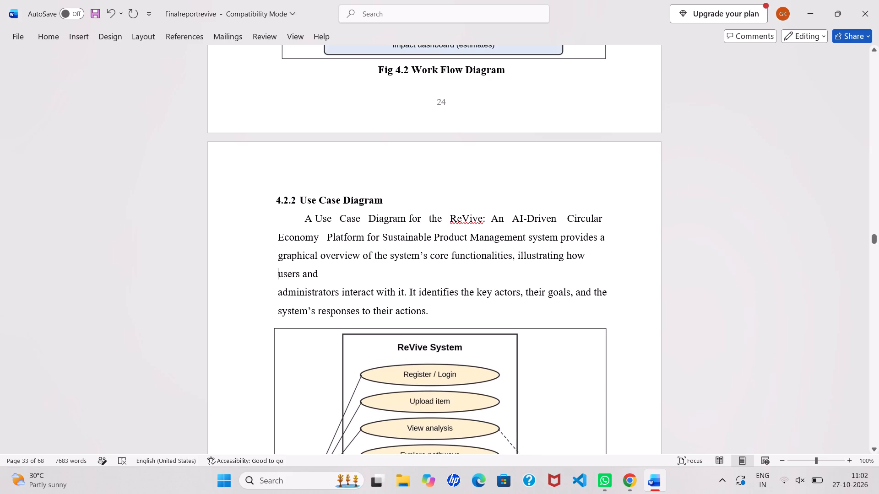
# Add one extra space before "illustrating" and before "how" in the third line of the 4.2.2 text.
pyautogui.click(518, 254)
pyautogui.press('space')
pyautogui.press('space')
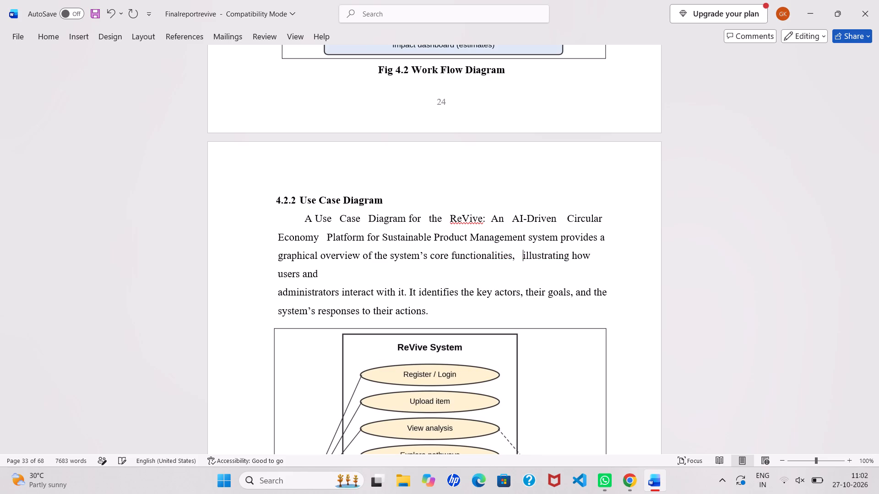
pyautogui.press('space')
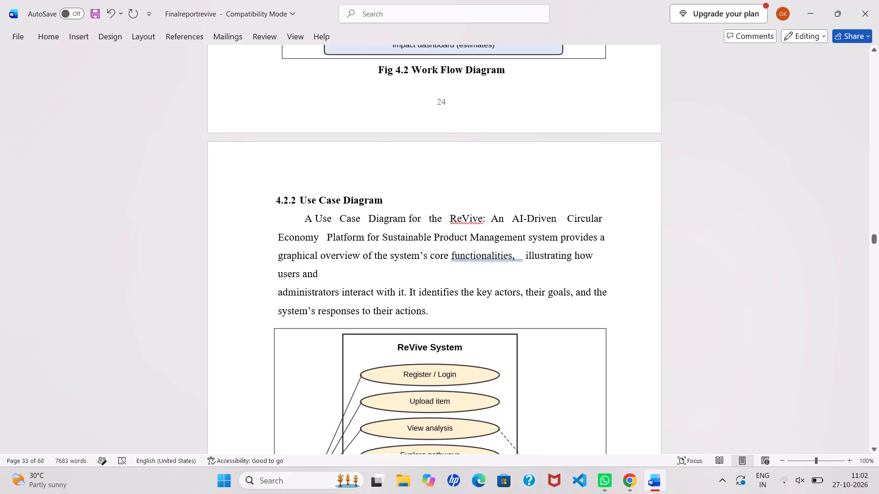
pyautogui.press('BackSpace')
pyautogui.press('BackSpace')
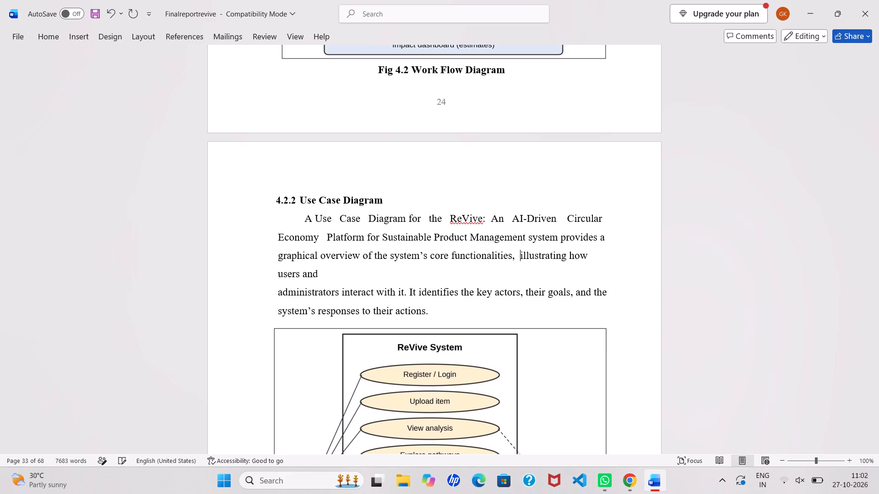
pyautogui.click(567, 257)
pyautogui.press('space')
# Add one extra space before each of "functionalities", "system's", "the" and "of" in the third line of the 4.2.2 text.
pyautogui.click(446, 257)
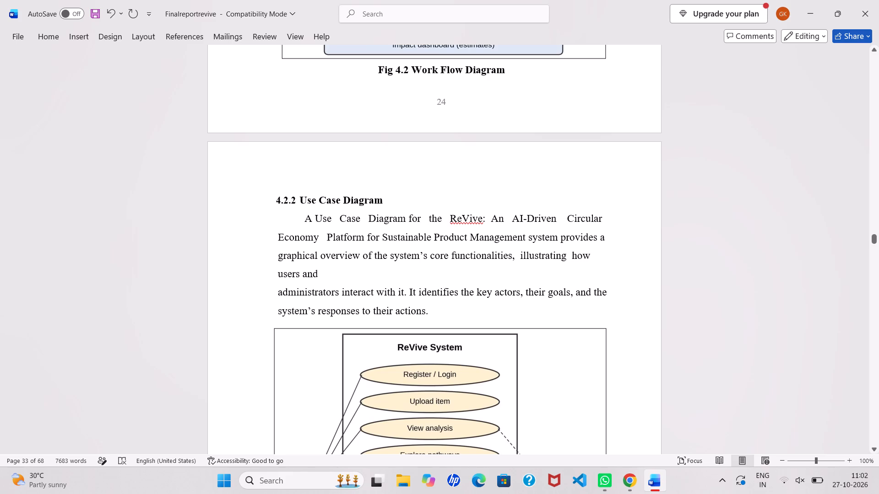
pyautogui.click(447, 257)
pyautogui.press('space')
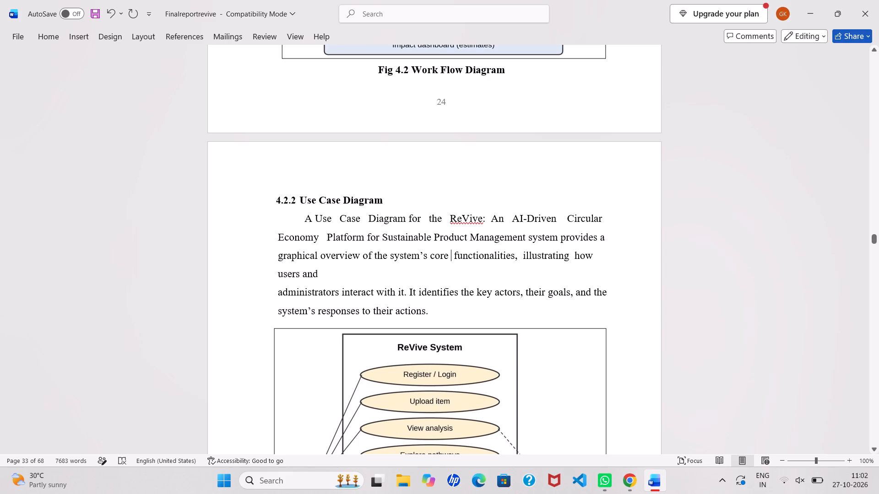
pyautogui.click(385, 258)
pyautogui.press('space')
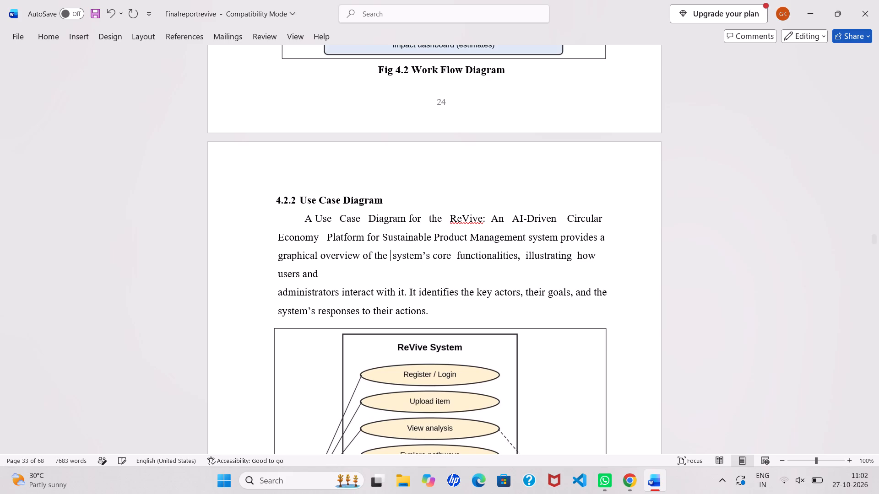
pyautogui.click(372, 255)
pyautogui.press('space')
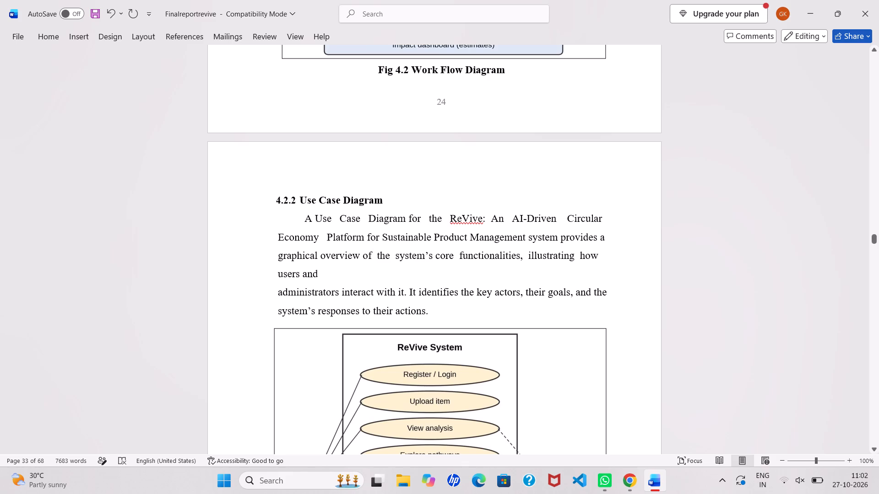
pyautogui.click(359, 257)
pyautogui.press('space')
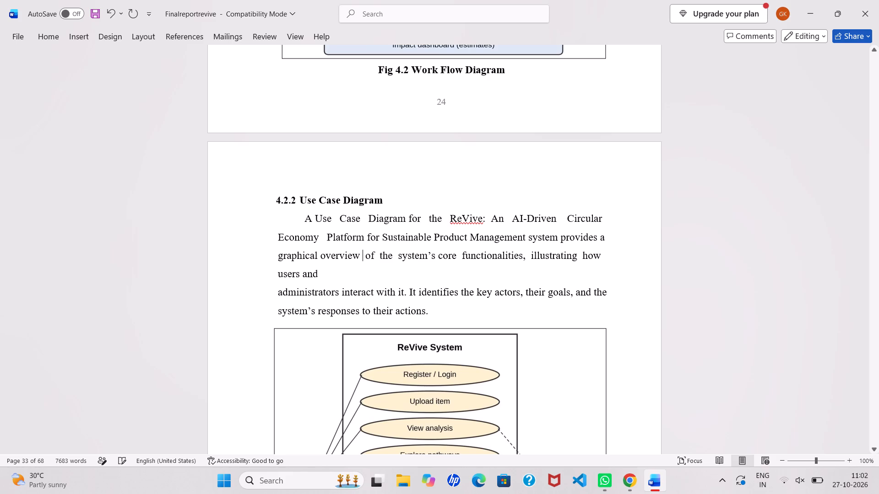
# Add one extra space before "overview" and remove the surplus space before "of" in the third line of the 4.2.2 text.
pyautogui.click(318, 258)
pyautogui.press('space')
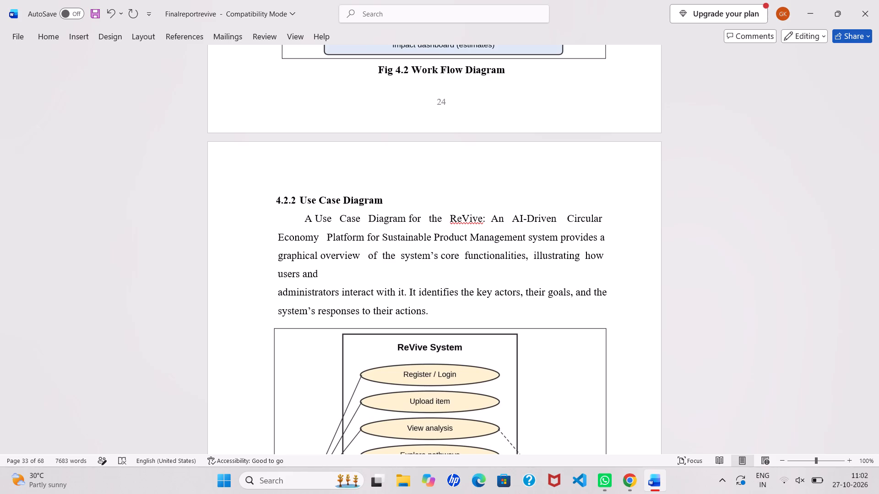
pyautogui.press('space')
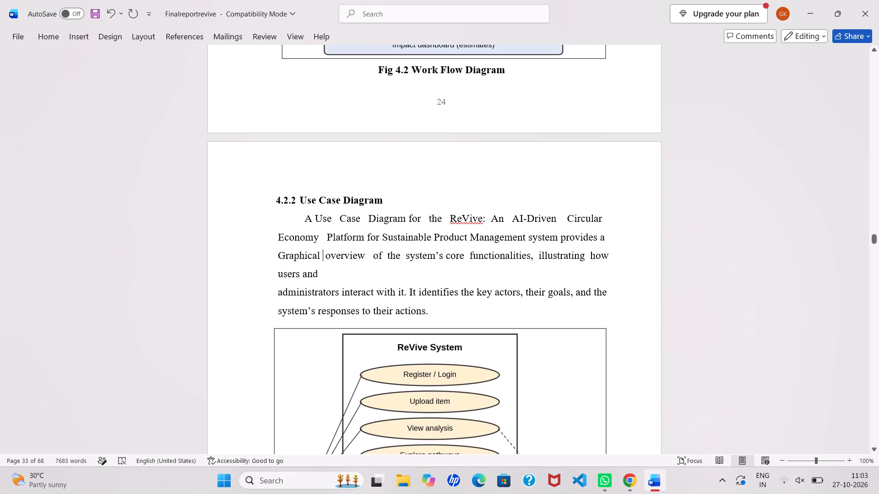
pyautogui.click(368, 255)
pyautogui.press('BackSpace')
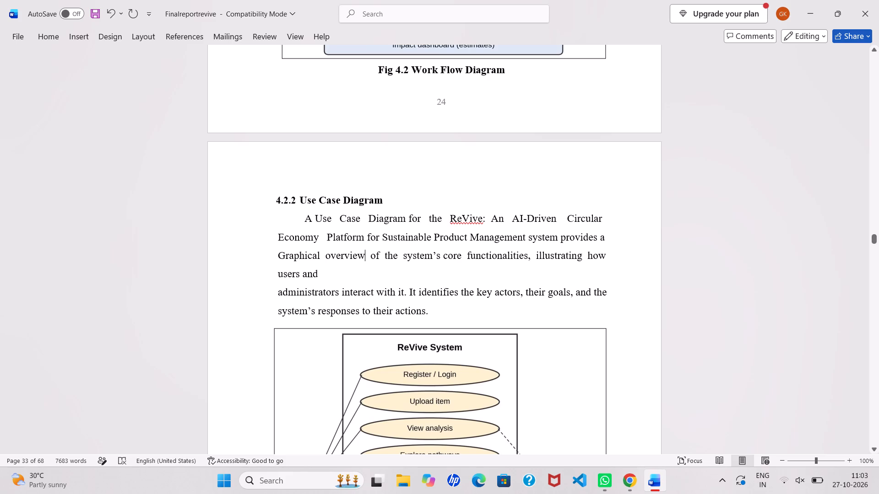
# Join the "administrators" line onto "users and" in the 4.2.2 text and break that line before "goals".
pyautogui.click(278, 293)
pyautogui.press('BackSpace')
pyautogui.press('BackSpace')
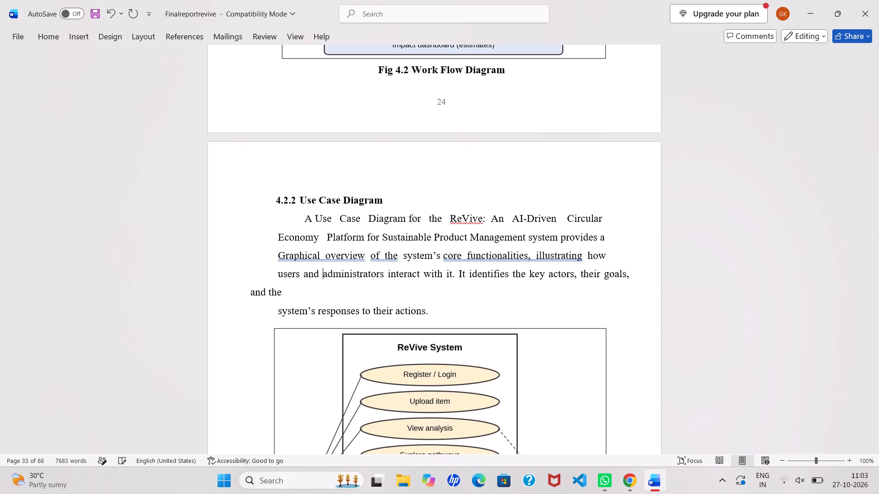
pyautogui.click(604, 278)
pyautogui.press('Return')
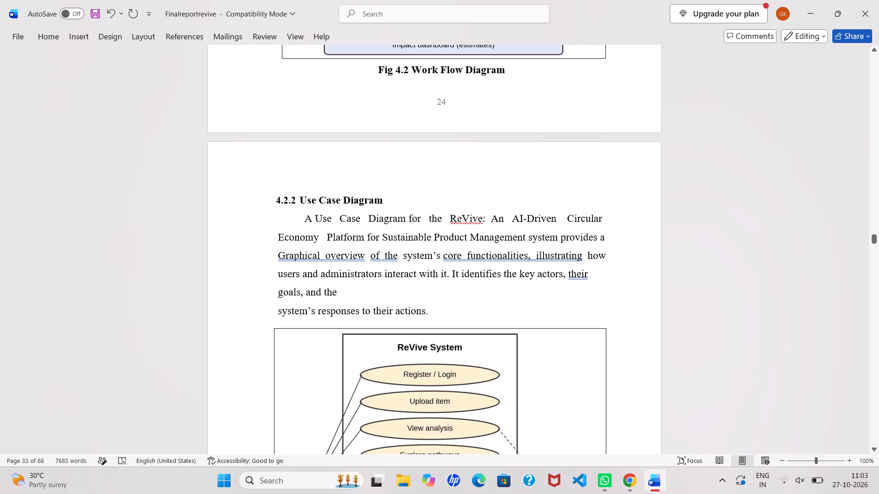
# Join the final "system's responses" line of the 4.2.2 text onto "goals, and the".
pyautogui.click(281, 312)
pyautogui.press('BackSpace')
pyautogui.press('BackSpace')
pyautogui.press('BackSpace')
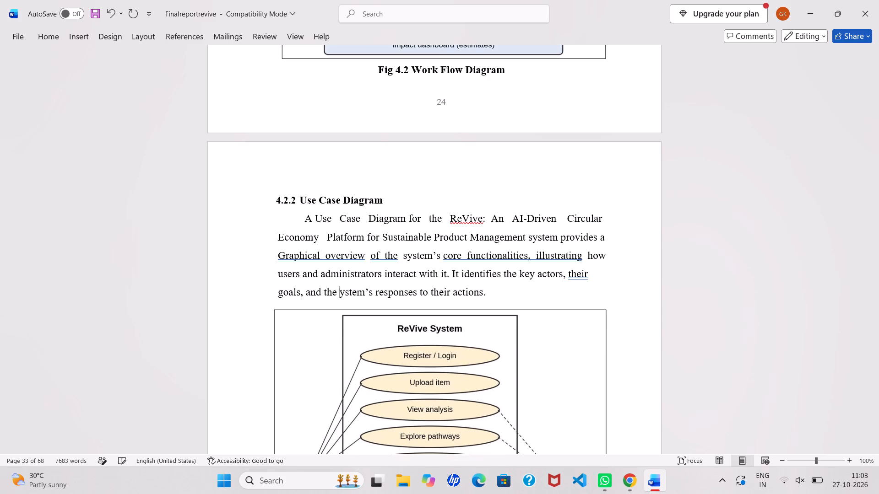
pyautogui.press('s')
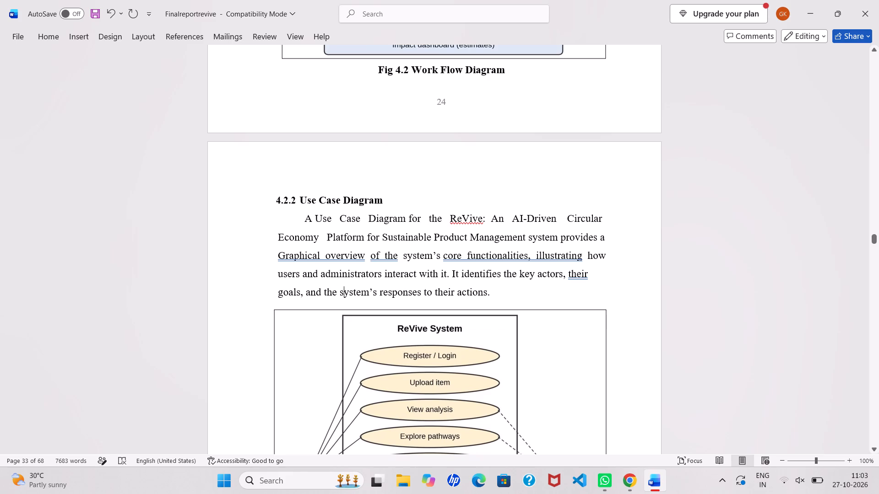
# Add one extra space before each of "interact", "with" and "it" in the fourth line of the 4.2.2 text.
pyautogui.click(385, 273)
pyautogui.press('space')
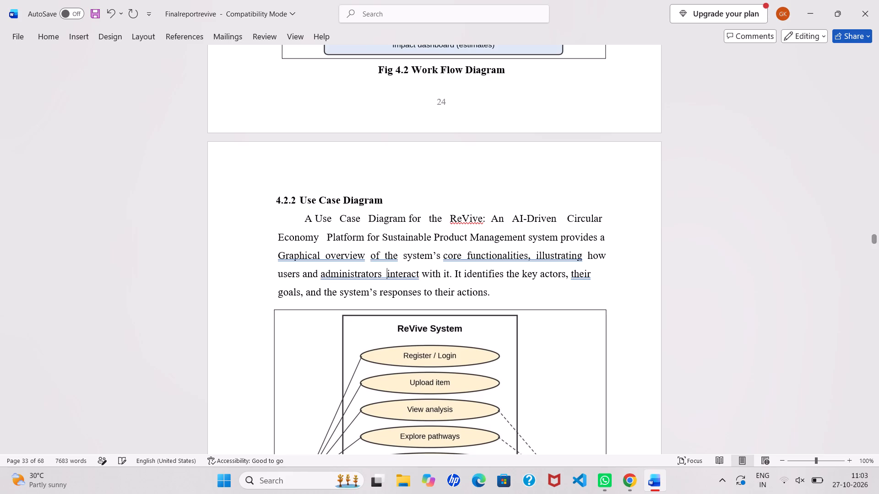
pyautogui.click(424, 278)
pyautogui.press('space')
pyautogui.click(446, 276)
pyautogui.press('space')
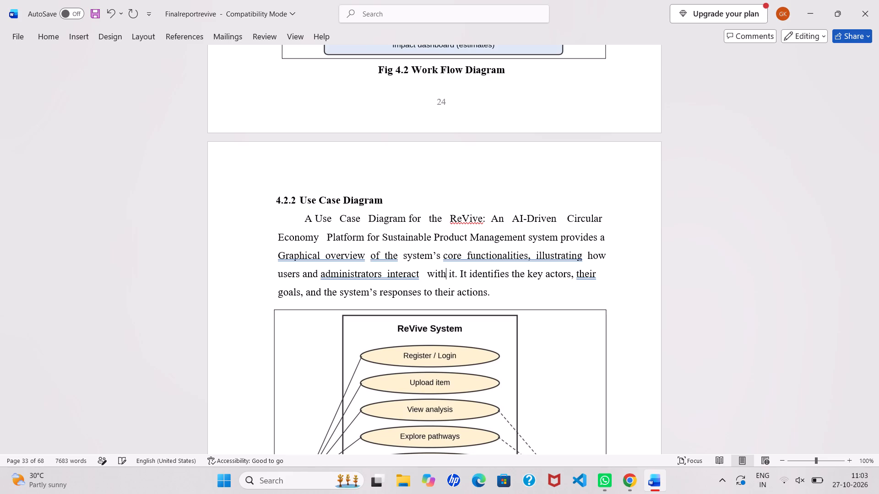
pyautogui.click(421, 276)
pyautogui.press('BackSpace')
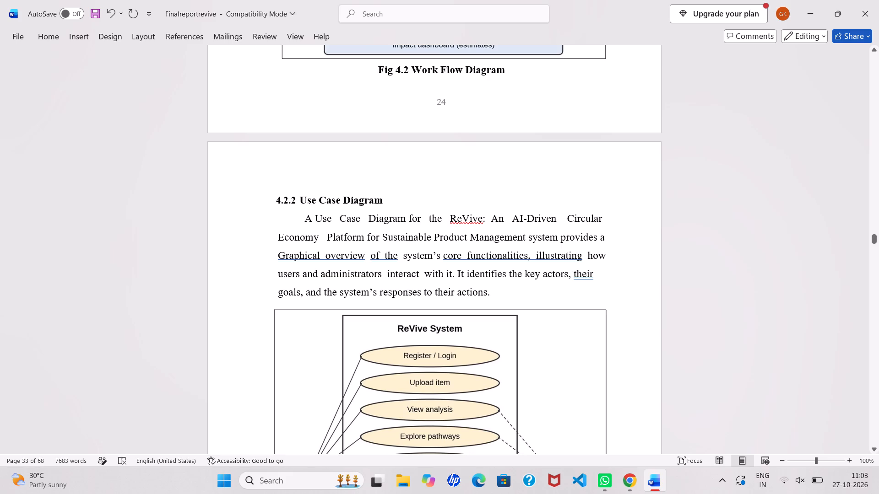
pyautogui.click(445, 271)
pyautogui.press('space')
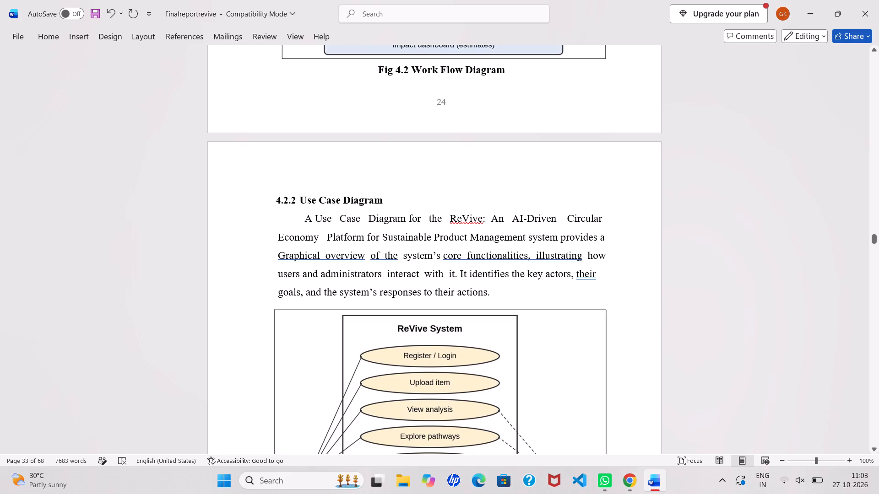
# Add one extra space before each of "It", "identifies", "the" and "key" in the fourth line of the 4.2.2 text.
pyautogui.click(461, 276)
pyautogui.press('space')
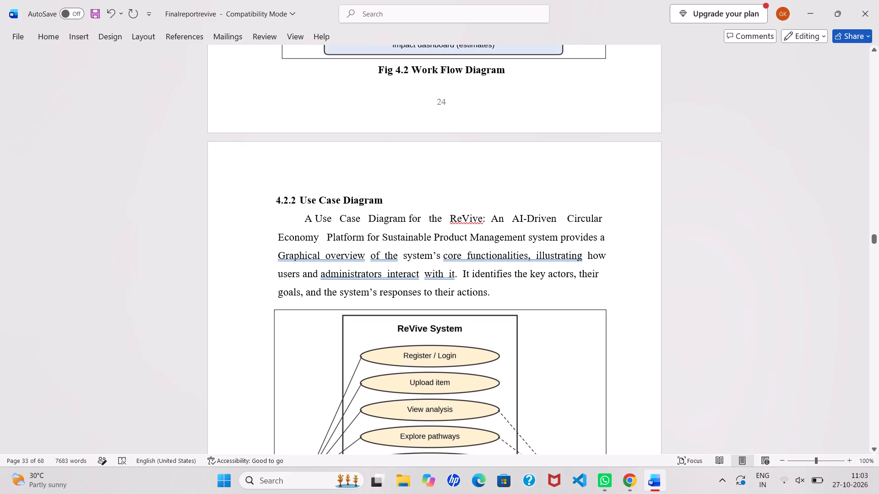
pyautogui.click(470, 274)
pyautogui.press('space')
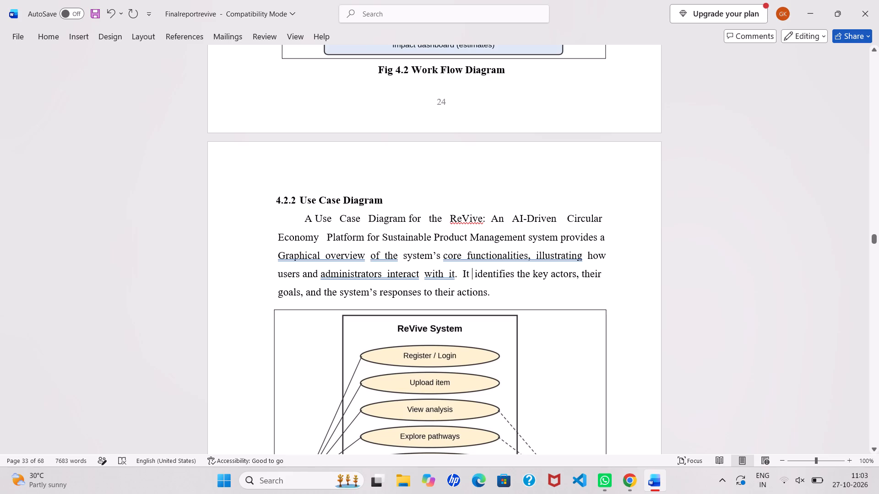
pyautogui.click(518, 276)
pyautogui.press('space')
pyautogui.click(536, 273)
pyautogui.press('space')
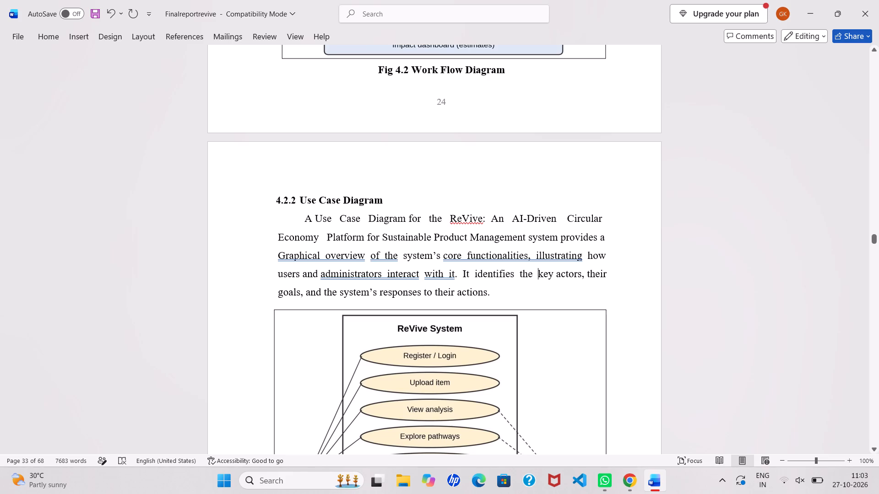
# In the first line of the 4.2.2 text, add two spaces before "for" and one before "the", and remove one before "Circular".
pyautogui.scroll(-1, 486, 295)
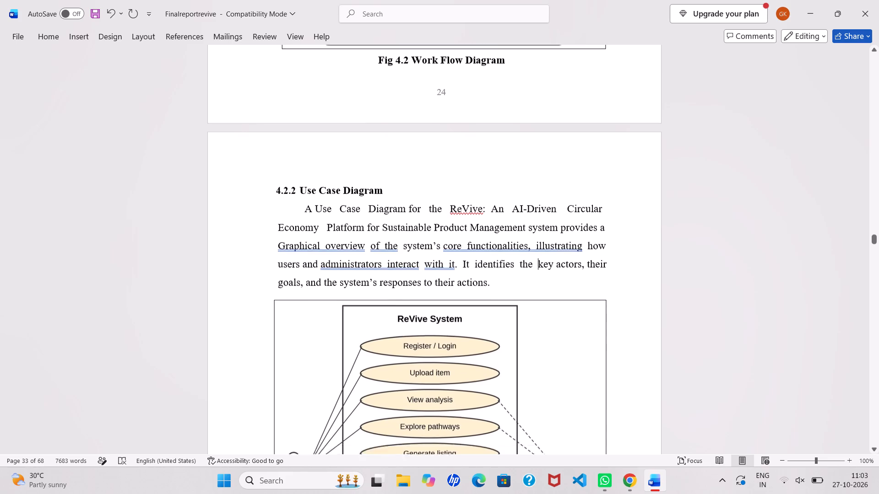
pyautogui.scroll(-1, 486, 295)
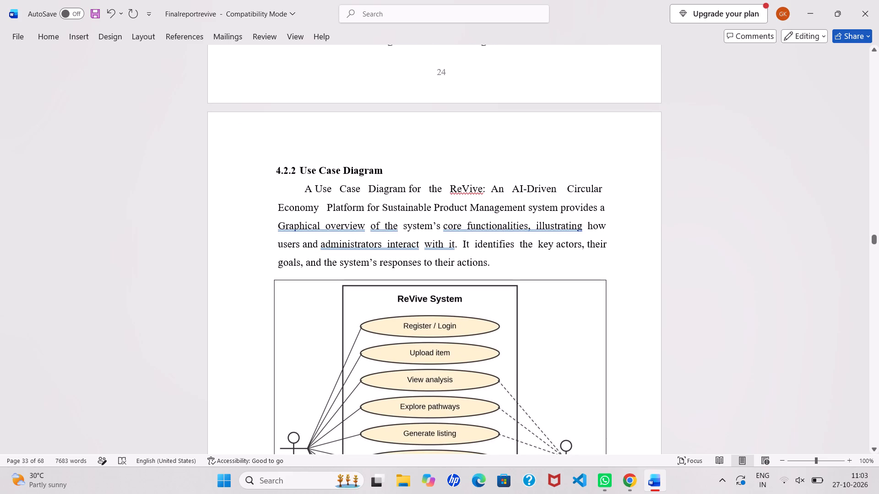
pyautogui.click(407, 187)
pyautogui.press('space')
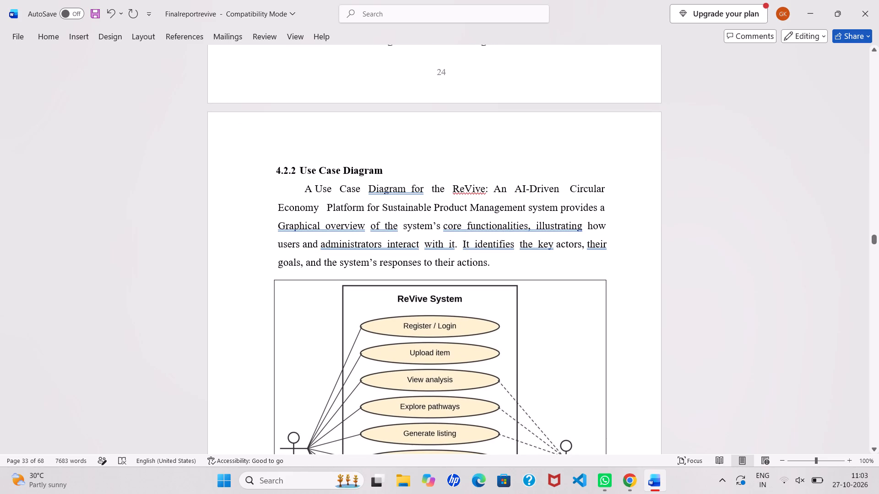
pyautogui.press('space')
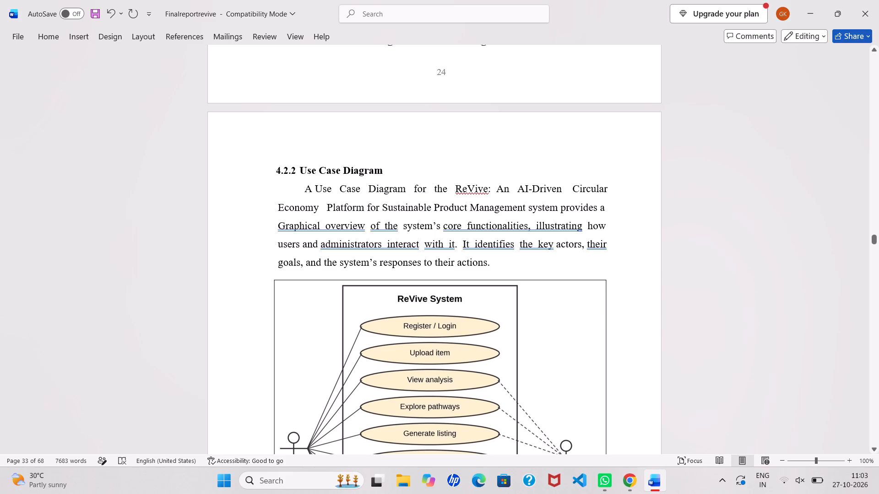
pyautogui.click(570, 189)
pyautogui.press('BackSpace')
pyautogui.click(433, 190)
pyautogui.press('space')
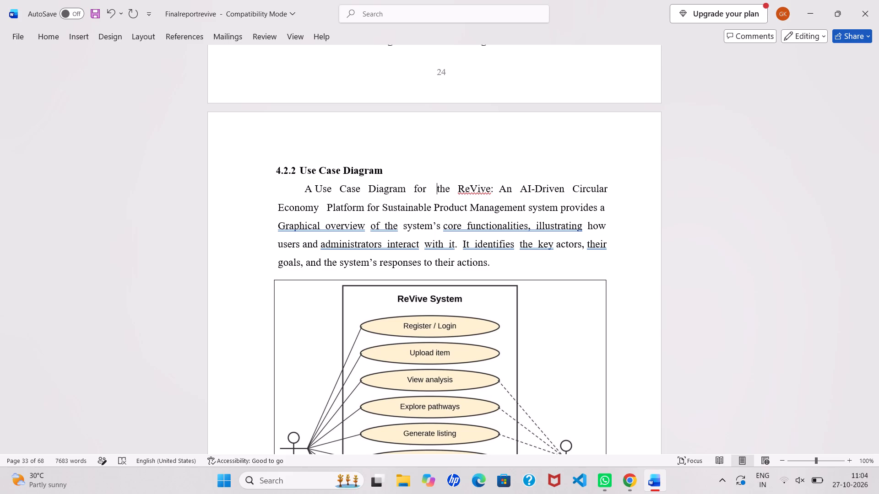
pyautogui.click(623, 254)
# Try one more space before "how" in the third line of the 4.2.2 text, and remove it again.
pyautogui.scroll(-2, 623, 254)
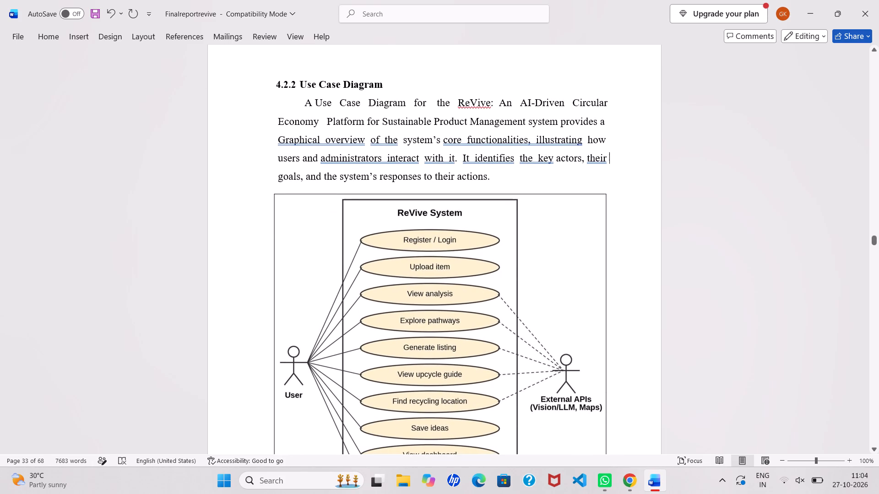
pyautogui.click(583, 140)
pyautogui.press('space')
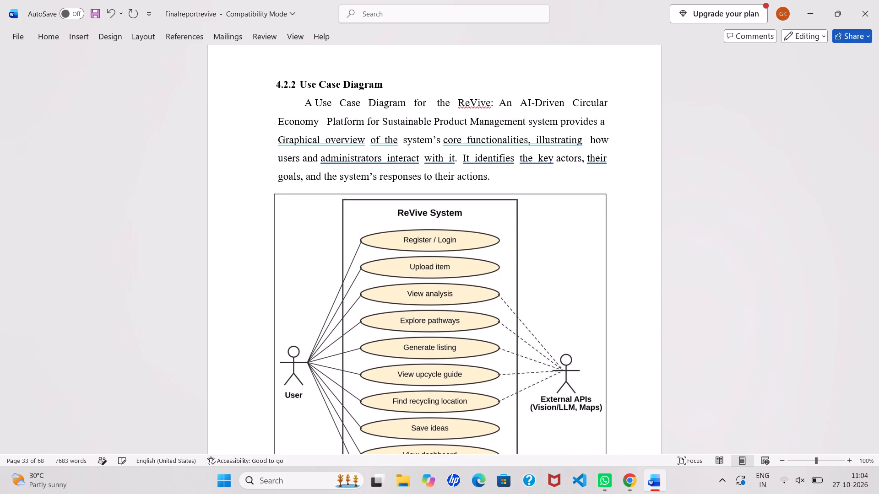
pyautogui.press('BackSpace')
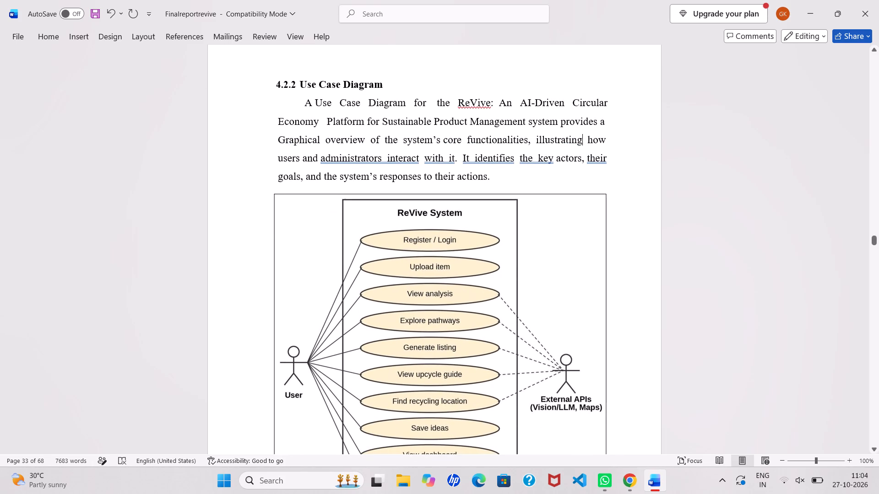
# Set the left indent of the paragraph under 4.2.3 Class Diagram to 0 cm.
pyautogui.scroll(-1, 631, 164)
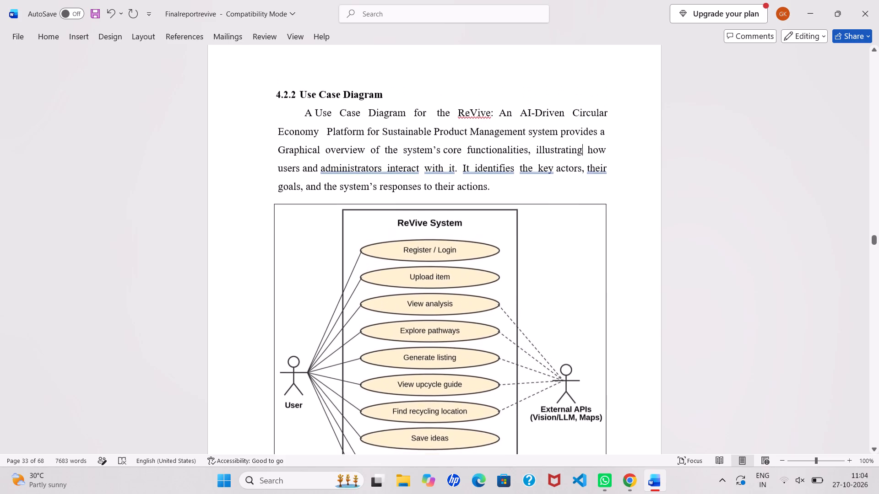
pyautogui.scroll(-2, 631, 164)
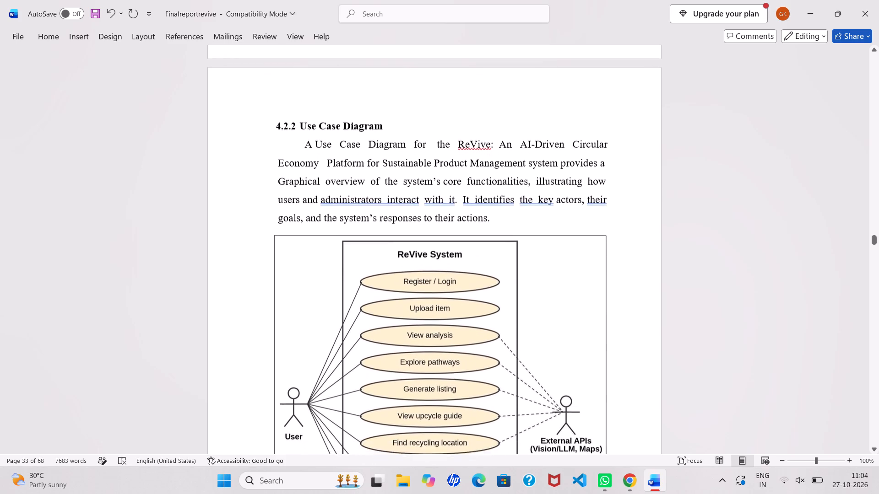
pyautogui.scroll(-4, 631, 164)
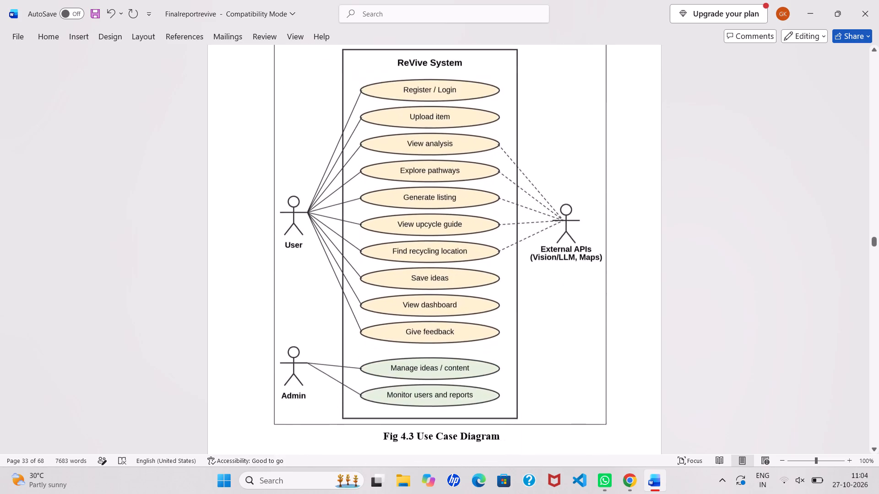
pyautogui.scroll(-4, 631, 164)
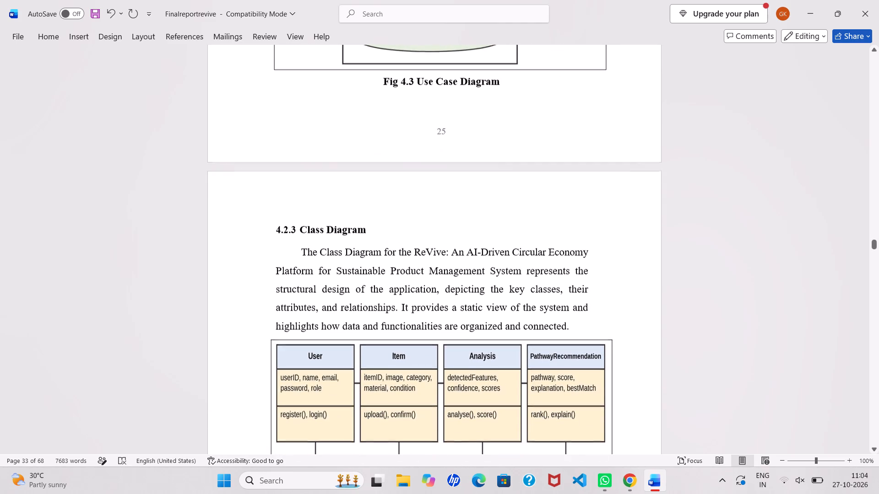
pyautogui.moveTo(293, 251); pyautogui.dragTo(528, 335)
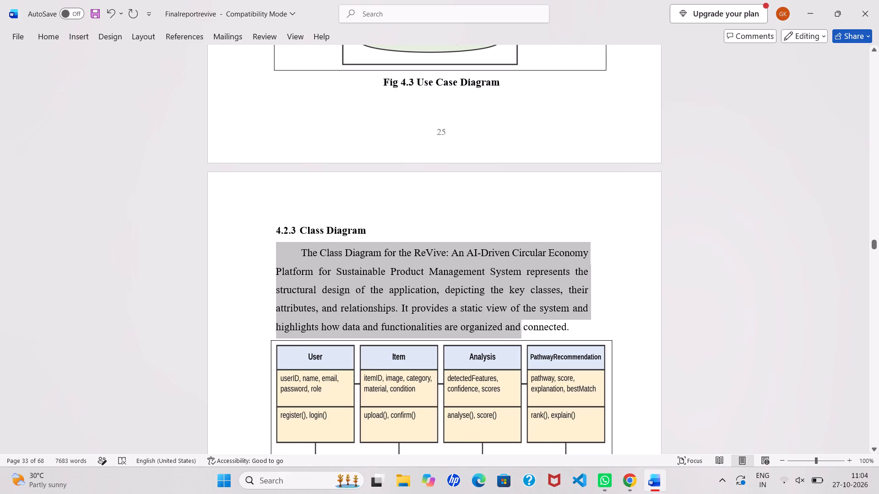
pyautogui.moveTo(528, 335); pyautogui.dragTo(564, 326)
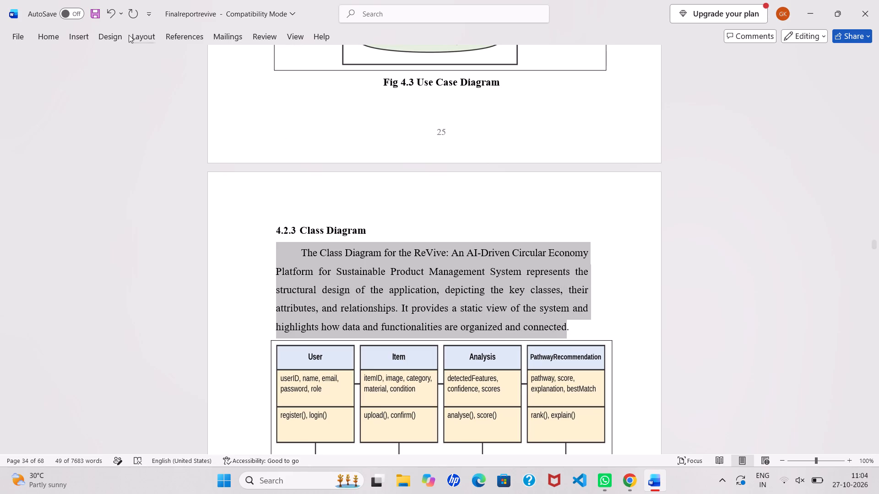
pyautogui.click(49, 32)
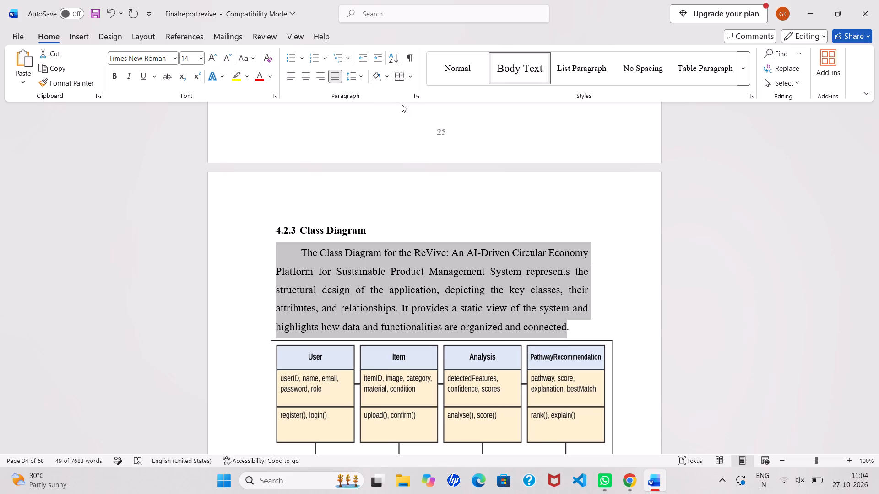
pyautogui.click(418, 94)
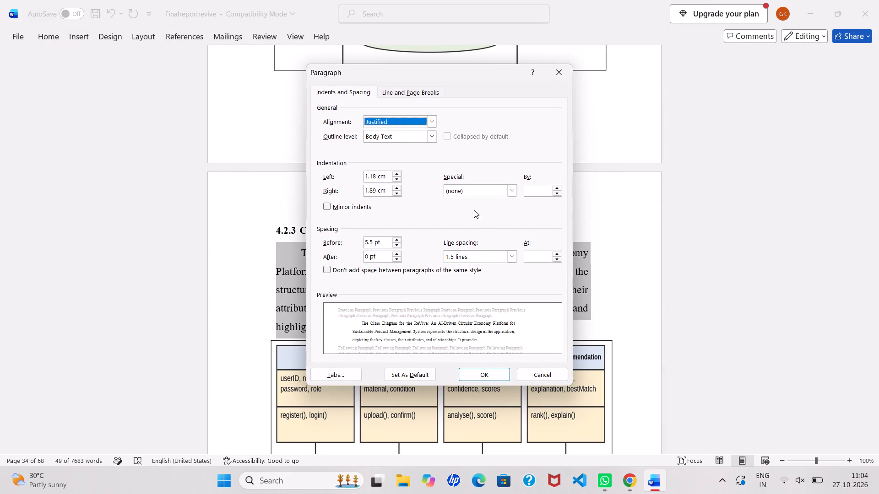
pyautogui.tripleClick(399, 177)
pyautogui.click(399, 177)
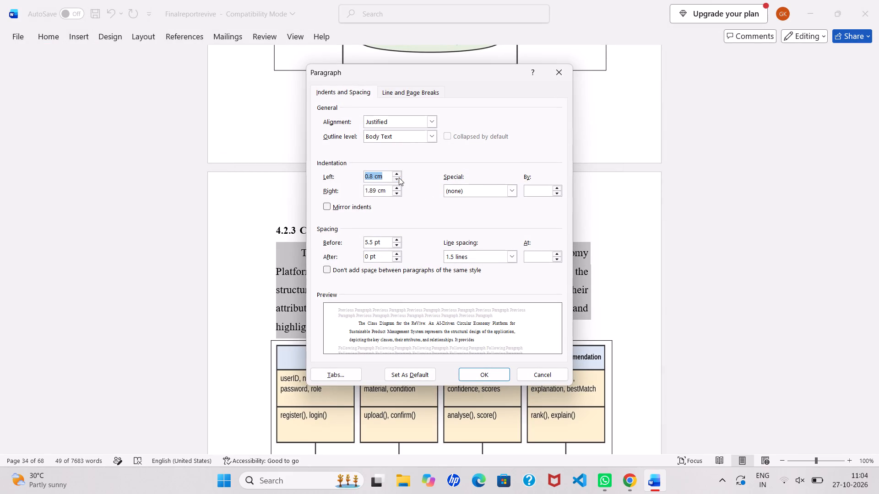
pyautogui.tripleClick(399, 177)
pyautogui.click(399, 177)
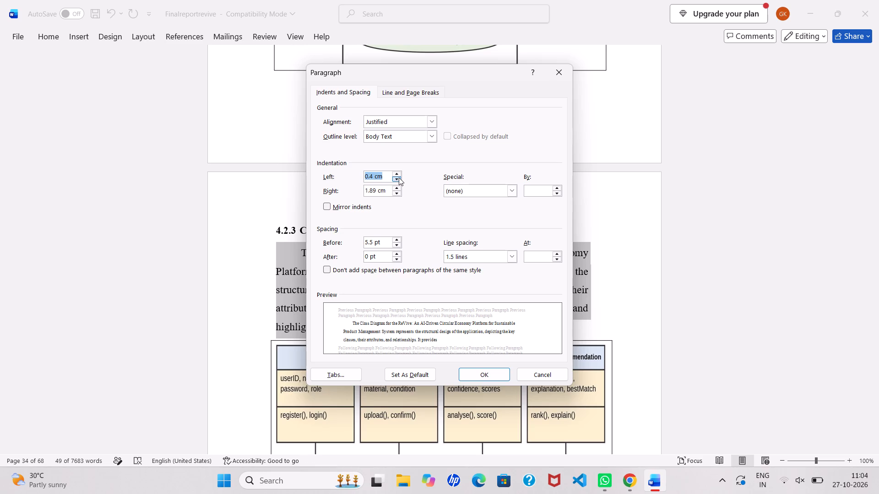
pyautogui.click(399, 177)
pyautogui.click(399, 177)
pyautogui.click(399, 177)
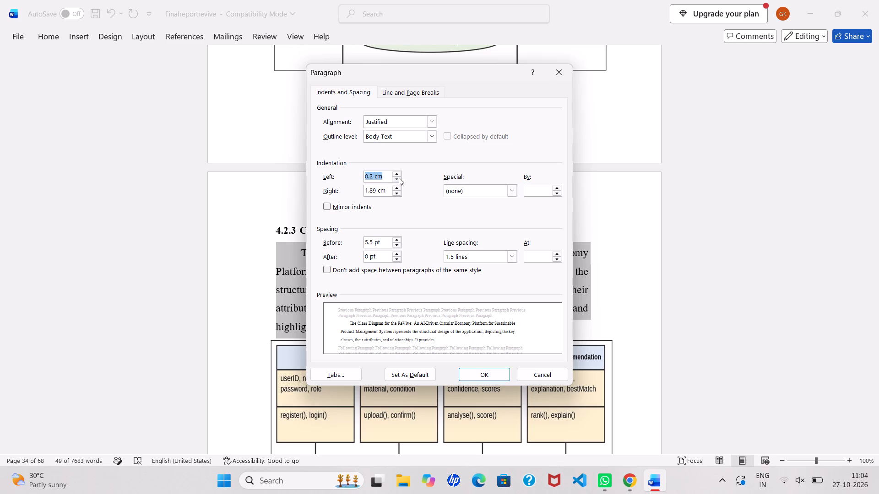
pyautogui.click(399, 177)
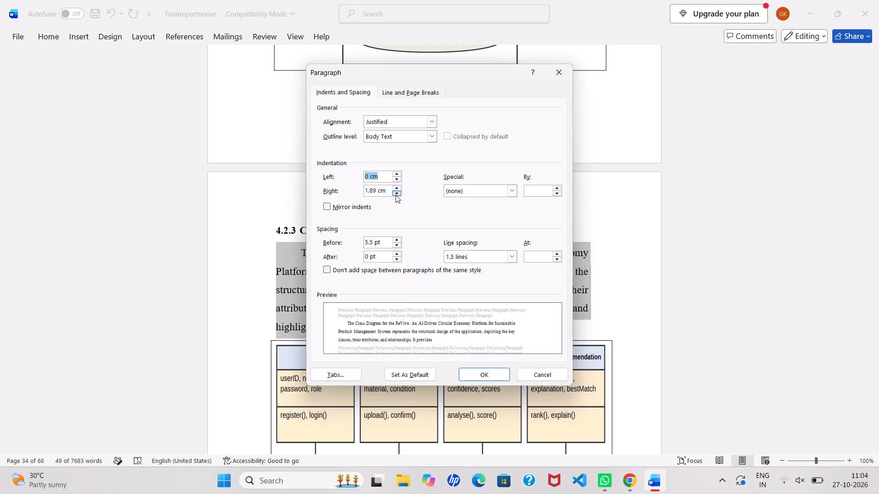
# Set the right indent of the 4.2.3 paragraph to 0 cm.
pyautogui.tripleClick(396, 195)
pyautogui.tripleClick(396, 195)
pyautogui.tripleClick(396, 195)
pyautogui.tripleClick(396, 195)
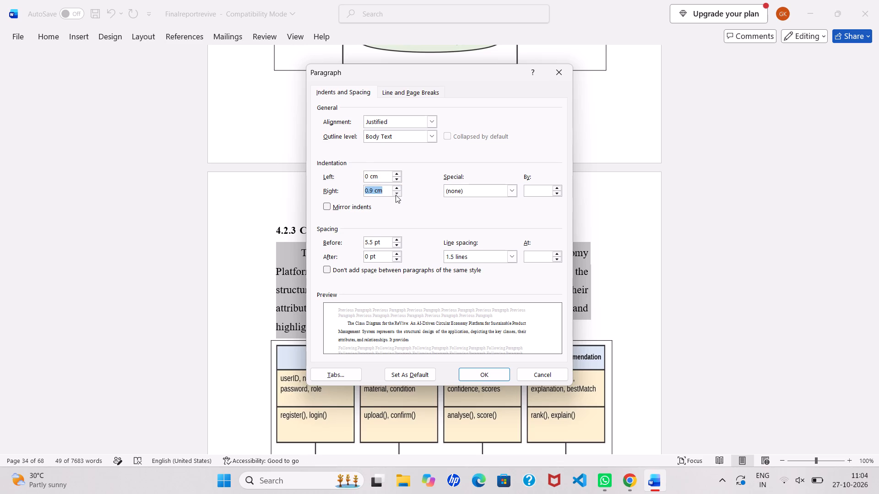
pyautogui.tripleClick(396, 195)
pyautogui.click(396, 195)
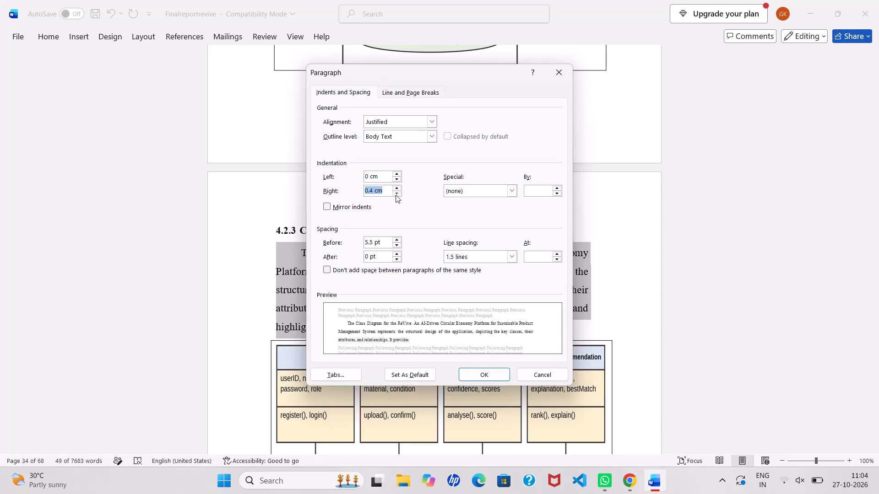
pyautogui.click(396, 195)
pyautogui.click(396, 195)
pyautogui.click(396, 195)
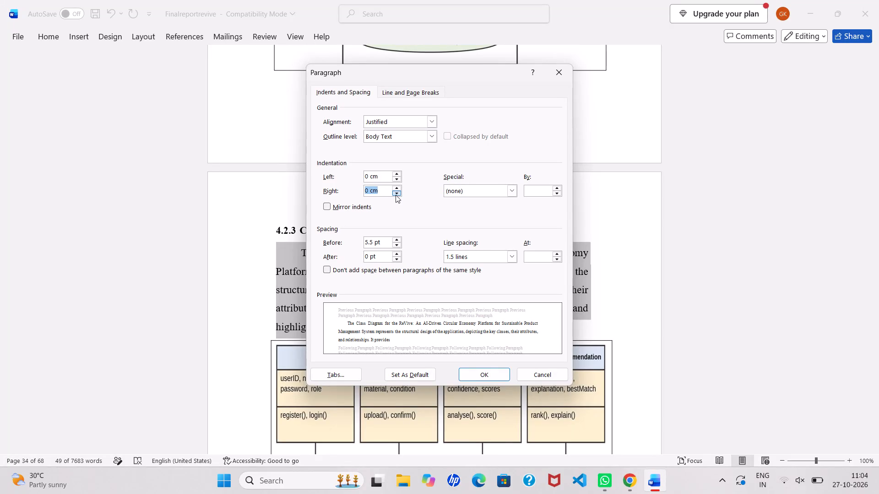
# Give the 4.2.3 paragraph a first-line indent of 1.27 cm and apply the paragraph settings.
pyautogui.click(510, 196)
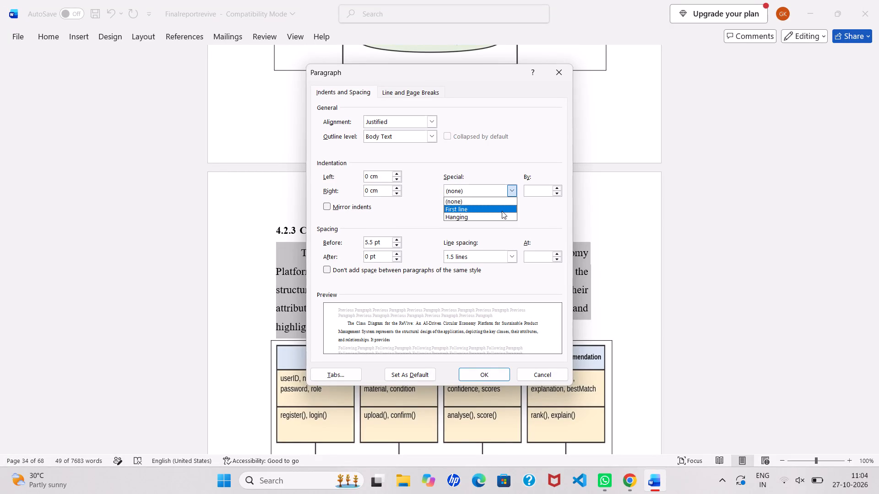
pyautogui.click(502, 211)
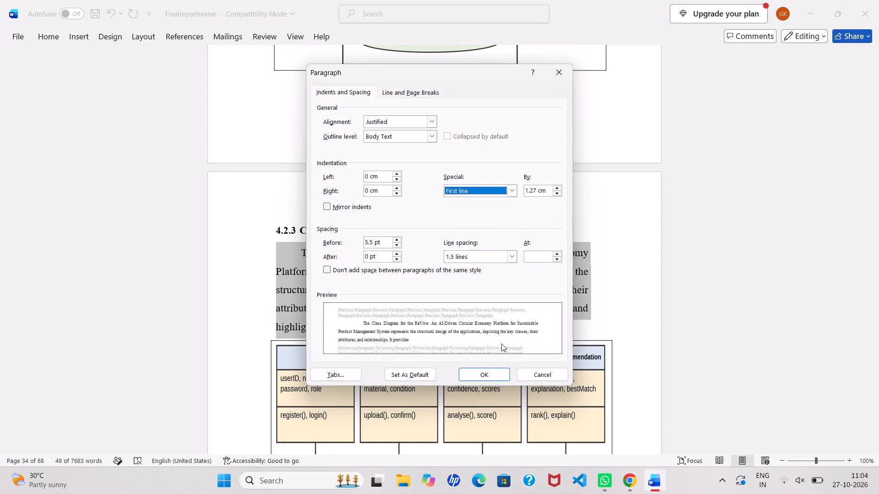
pyautogui.click(486, 374)
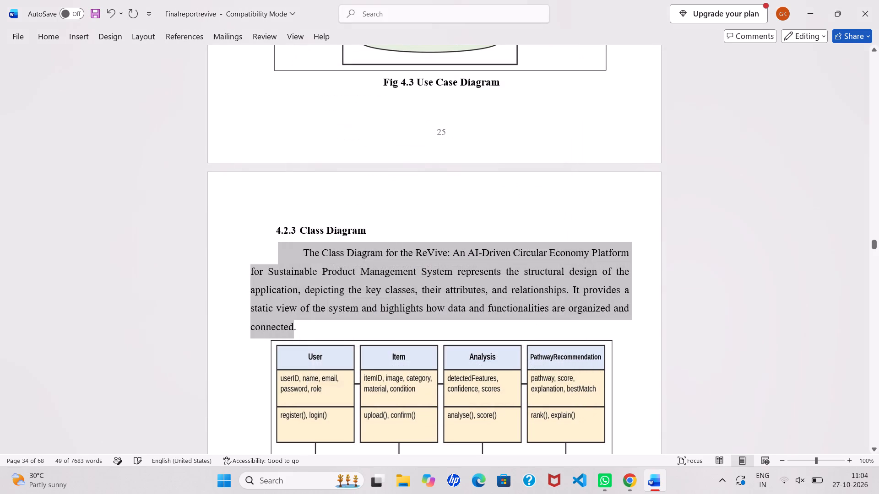
# Break the 4.2.3 text into separate lines before "for Sustainable", "the application" and "provides a static view".
pyautogui.click(252, 269)
pyautogui.press('Return')
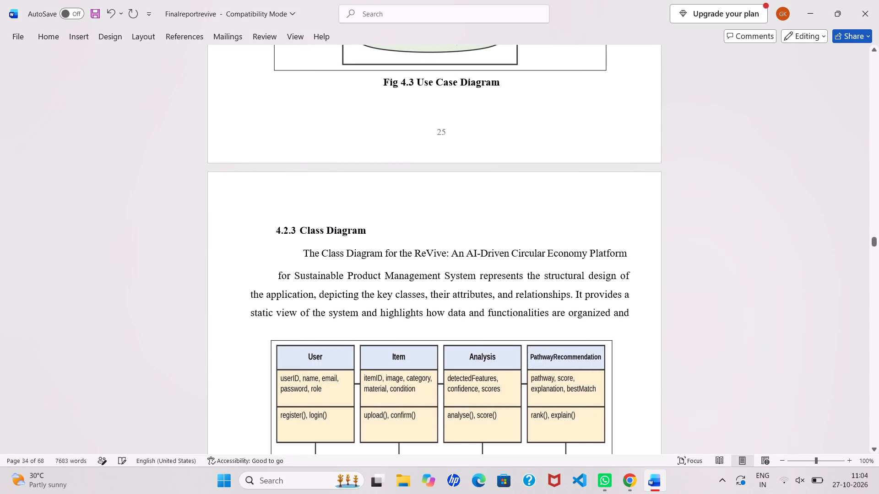
pyautogui.click(249, 297)
pyautogui.press('Return')
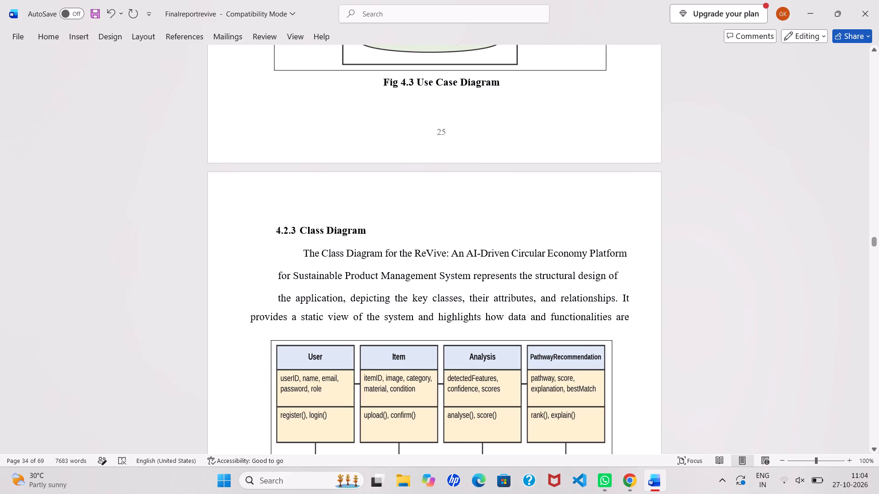
pyautogui.click(252, 321)
pyautogui.press('Return')
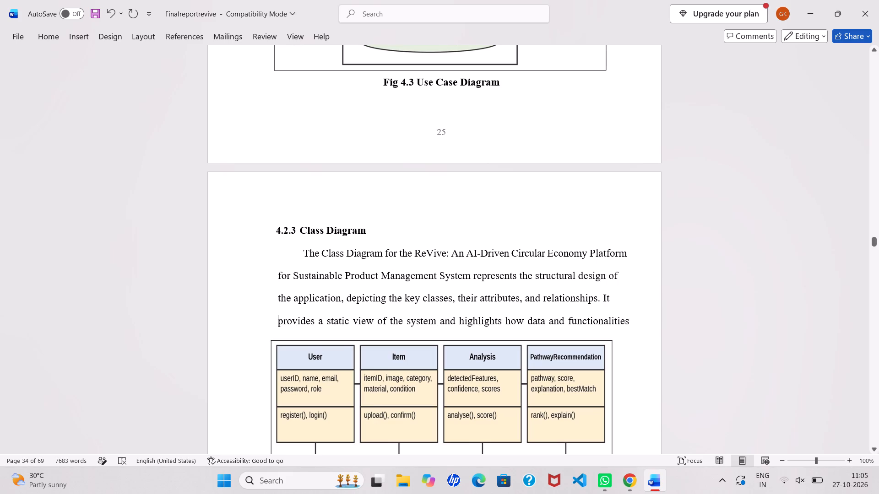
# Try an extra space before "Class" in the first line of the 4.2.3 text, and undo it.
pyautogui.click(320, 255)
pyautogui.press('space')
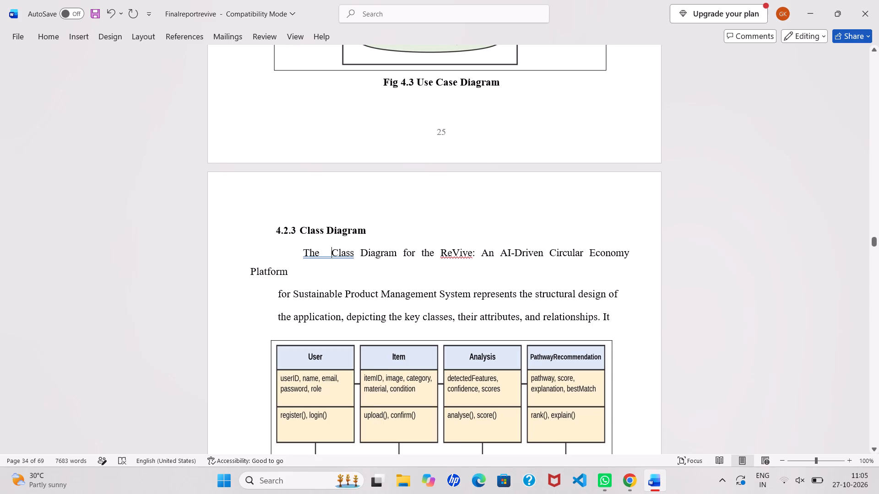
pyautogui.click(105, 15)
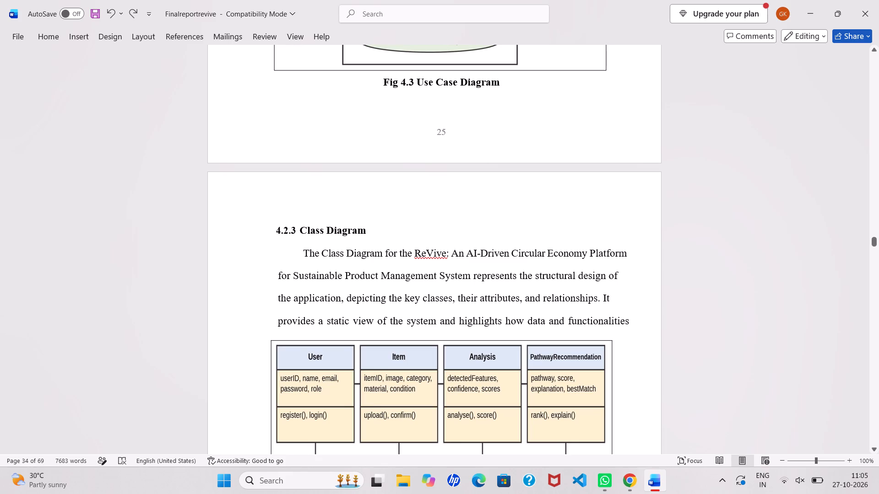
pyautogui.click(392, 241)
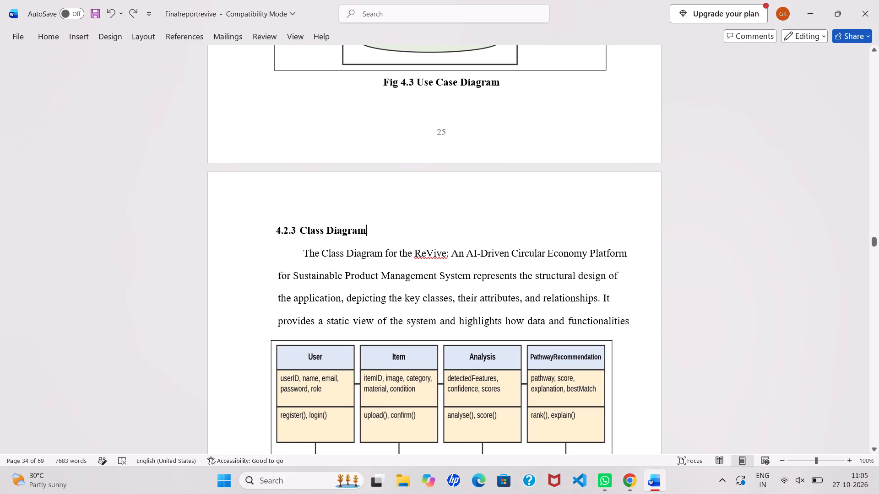
# Move "Platform" from the end of the first line of the 4.2.3 text onto its own line.
pyautogui.click(590, 251)
pyautogui.press('Return')
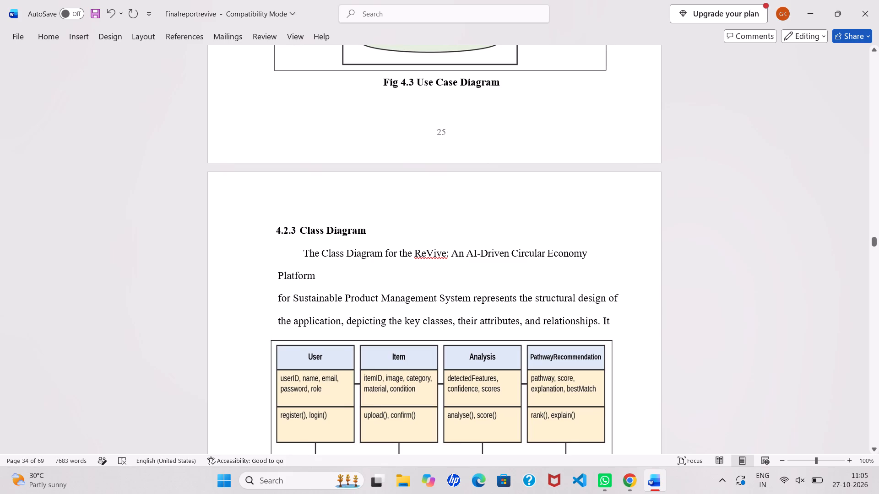
# Widen the gap between "Circular" and "Economy" in the first line of the 4.2.3 text by seven spaces.
pyautogui.click(545, 252)
pyautogui.press('space')
pyautogui.press('space')
pyautogui.press('space')
pyautogui.press('space')
pyautogui.press('space')
pyautogui.press('space')
pyautogui.press('space')
pyautogui.press('space')
pyautogui.press('space')
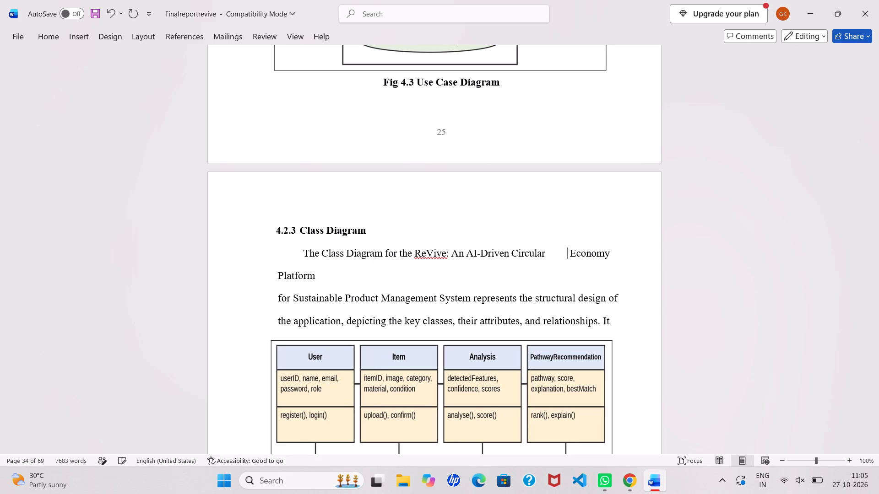
pyautogui.press('space')
pyautogui.press('BackSpace')
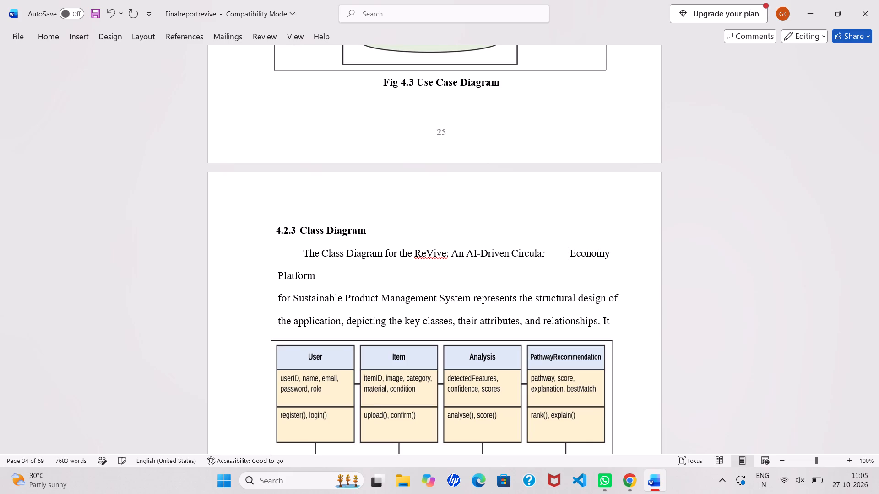
pyautogui.click(512, 253)
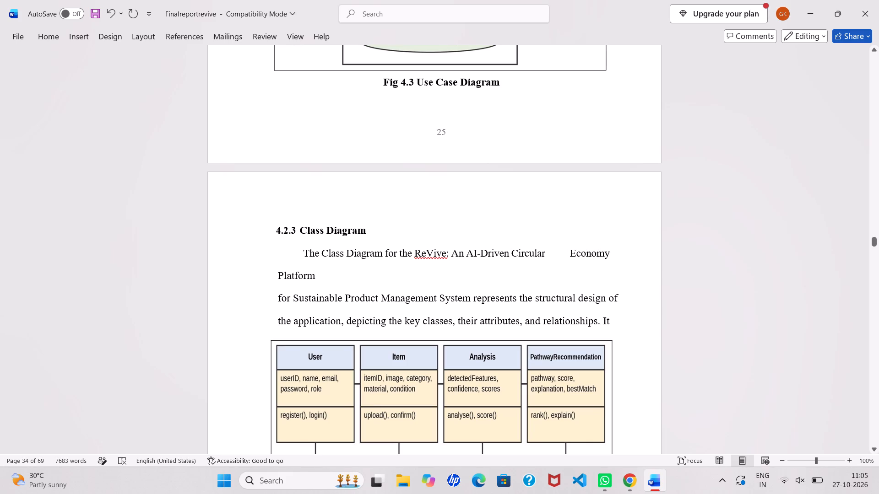
pyautogui.click(559, 250)
pyautogui.press('BackSpace')
pyautogui.press('BackSpace')
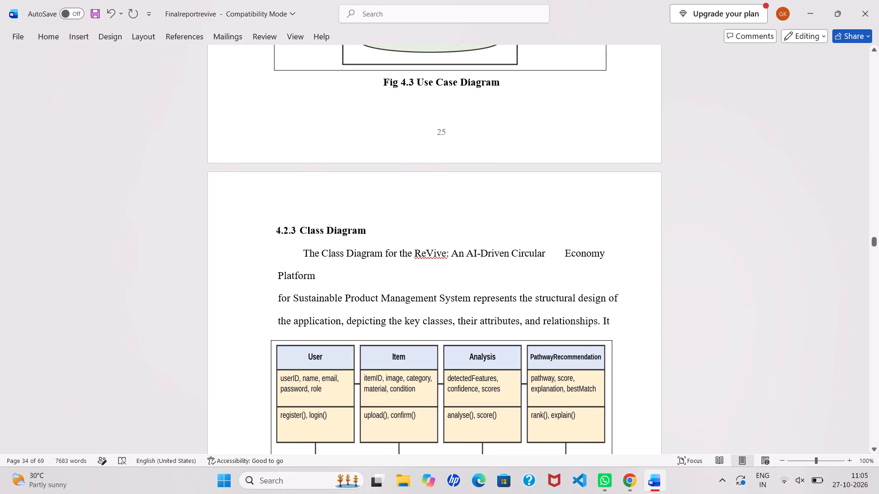
# Add one extra space at each word gap from "The" through "An" and before "Circular" in the first line of the 4.2.3 text.
pyautogui.click(509, 254)
pyautogui.press('space')
pyautogui.click(319, 253)
pyautogui.press('space')
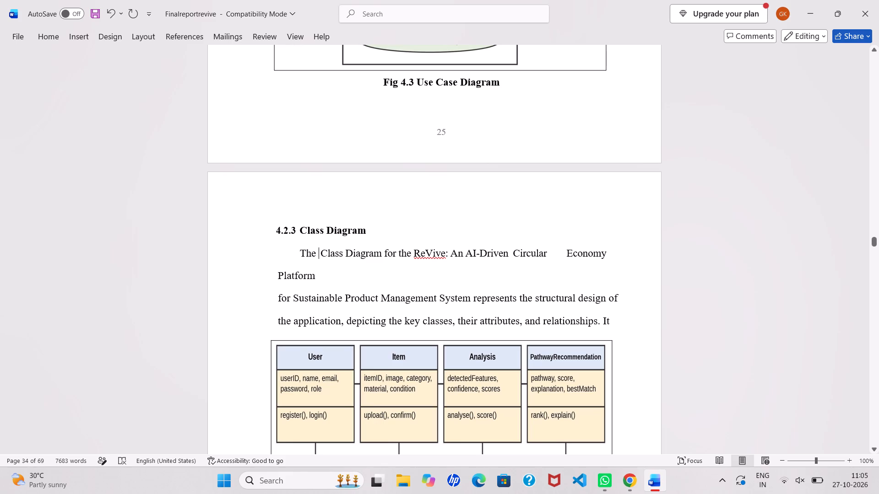
pyautogui.click(344, 254)
pyautogui.press('space')
pyautogui.click(387, 255)
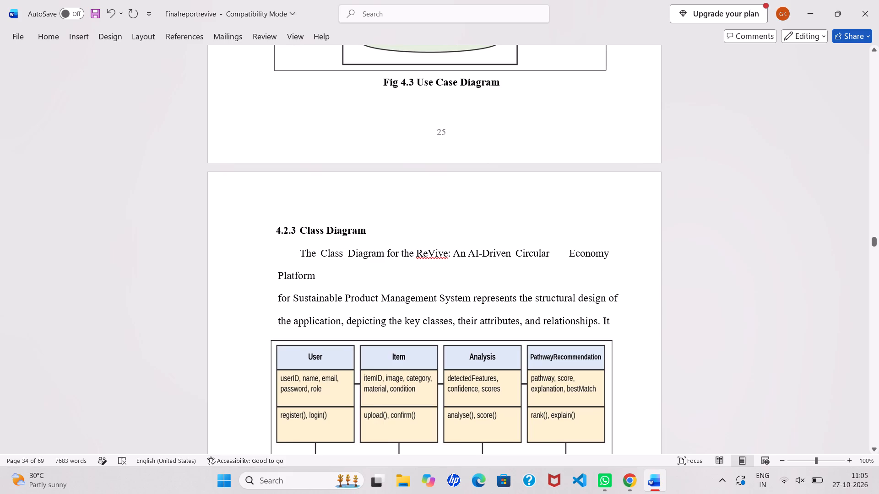
pyautogui.press('space')
pyautogui.click(404, 256)
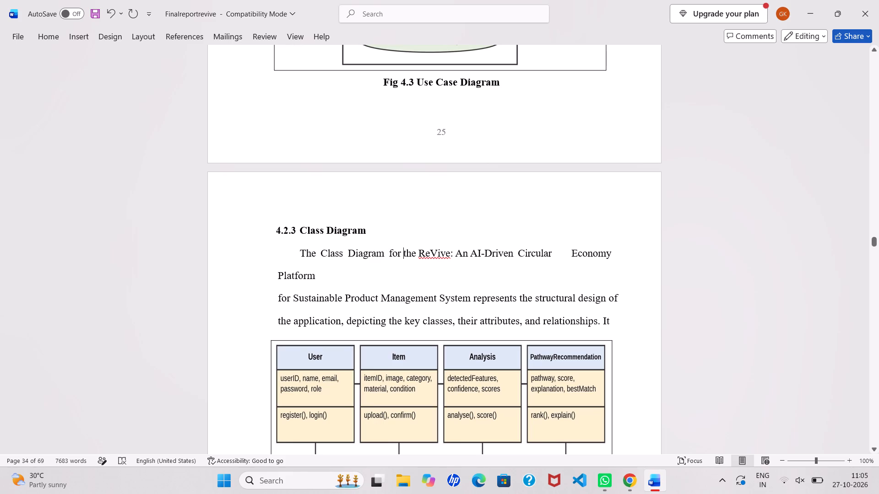
pyautogui.press('space')
pyautogui.click(418, 256)
pyautogui.press('space')
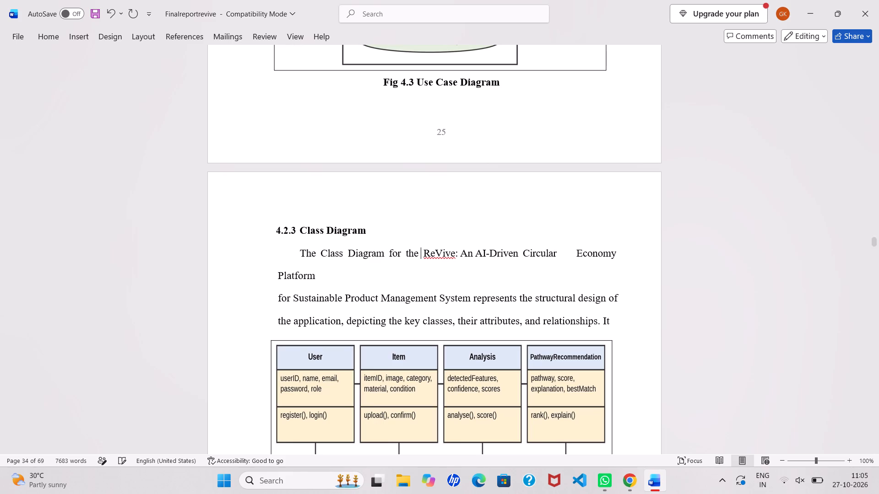
pyautogui.click(460, 255)
pyautogui.press('space')
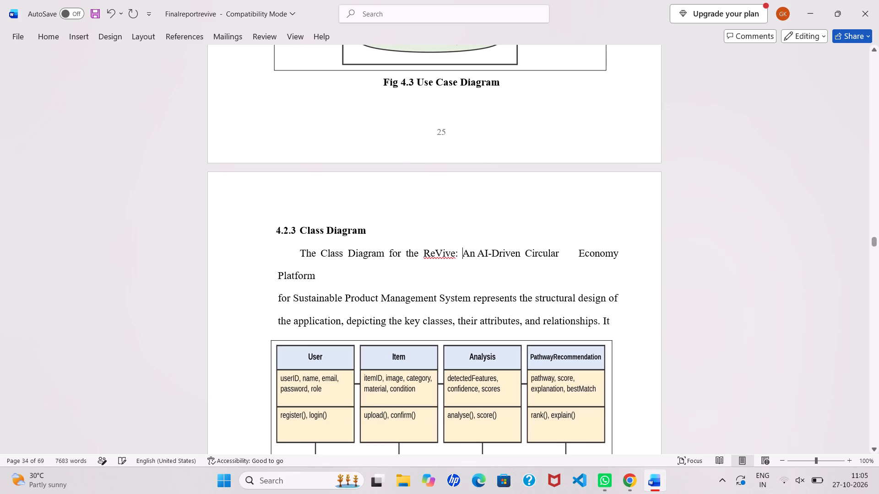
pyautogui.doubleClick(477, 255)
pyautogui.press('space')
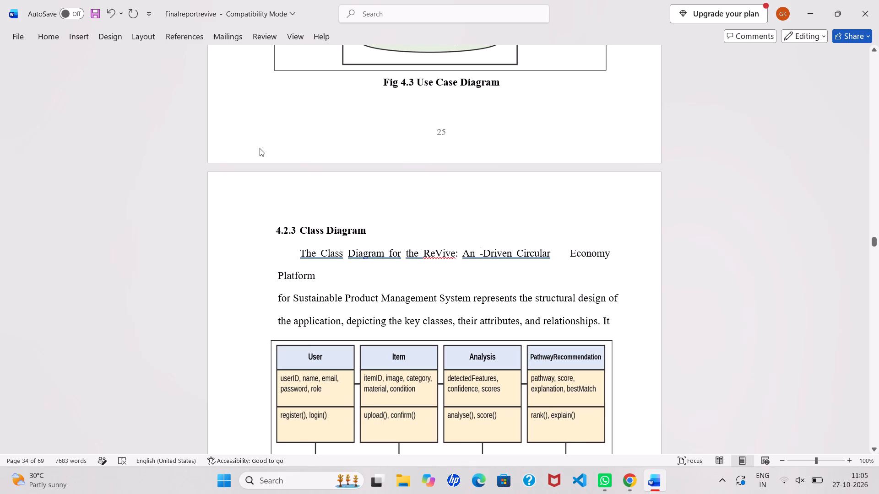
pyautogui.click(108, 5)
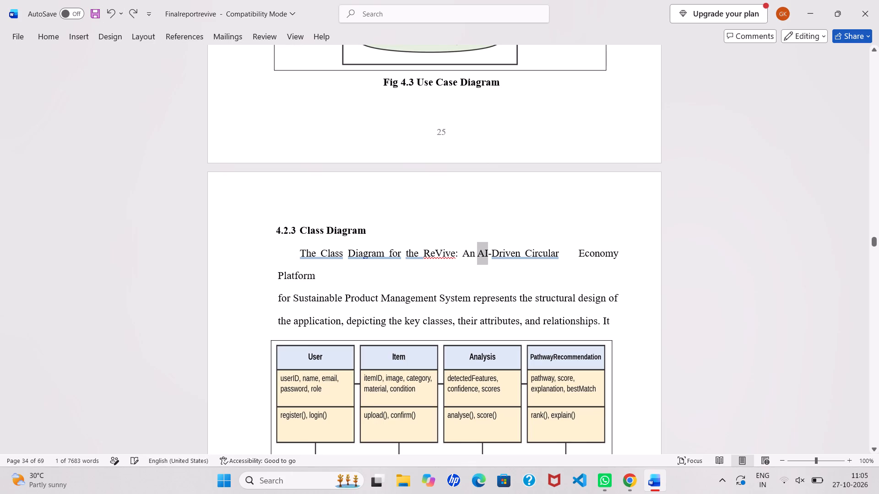
# Add two extra spaces before "AI-Driven" in the first line of the 4.2.3 text.
pyautogui.click(480, 255)
pyautogui.click(480, 255)
pyautogui.press('space')
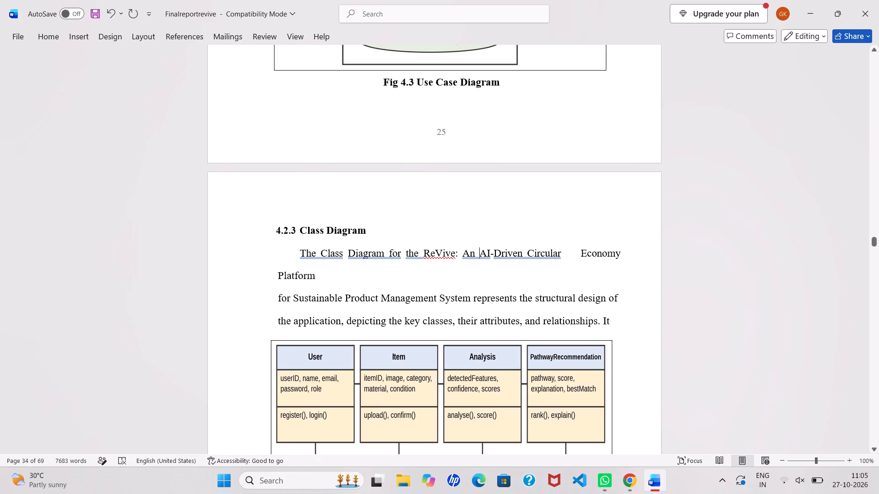
pyautogui.press('space')
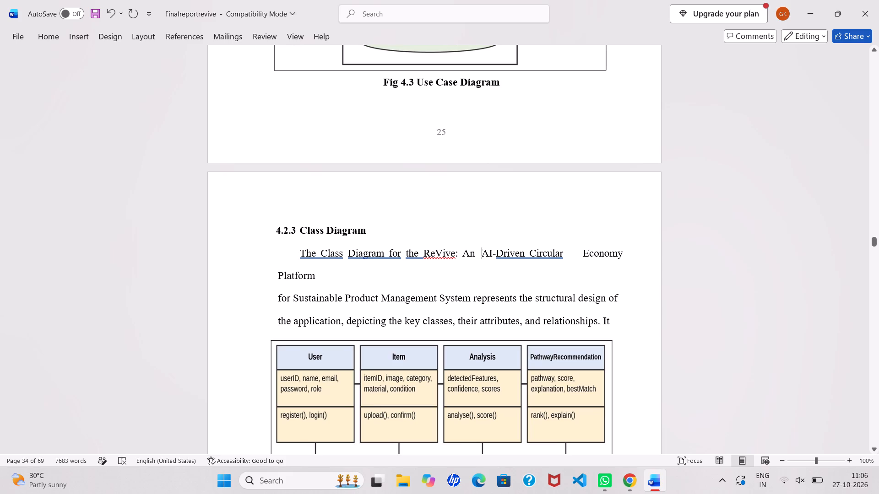
# Narrow the gap between "Circular" and "Economy" in the first line of the 4.2.3 text by five spaces.
pyautogui.click(581, 255)
pyautogui.press('BackSpace')
pyautogui.press('BackSpace')
pyautogui.press('BackSpace')
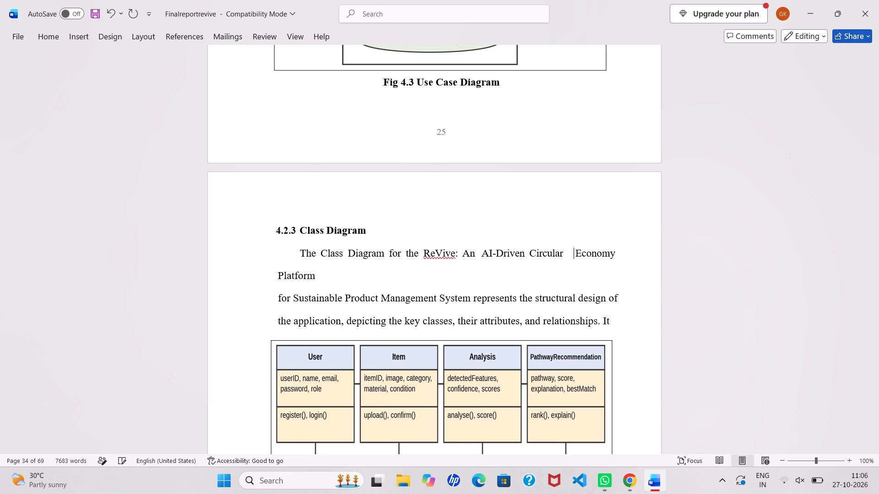
pyautogui.press('BackSpace')
pyautogui.press('BackSpace')
# Join the "for Sustainable" line onto "Platform" in the 4.2.3 text and break the line before "structural".
pyautogui.click(275, 296)
pyautogui.press('BackSpace')
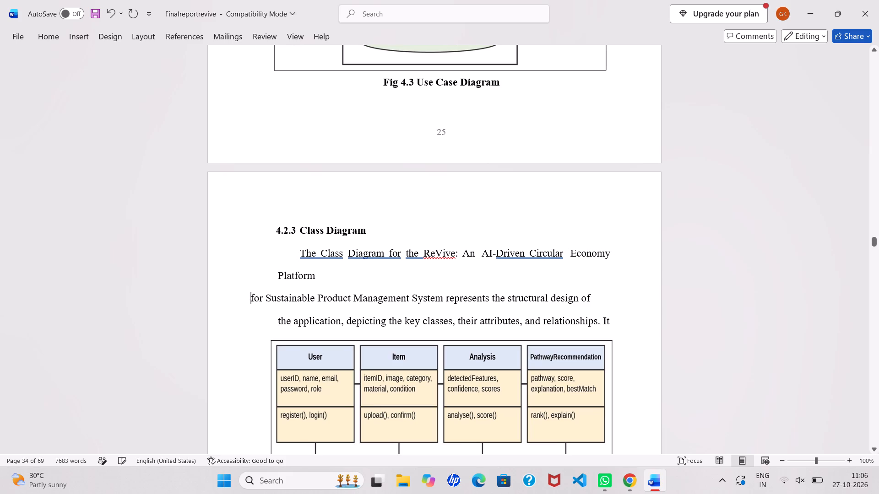
pyautogui.press('BackSpace')
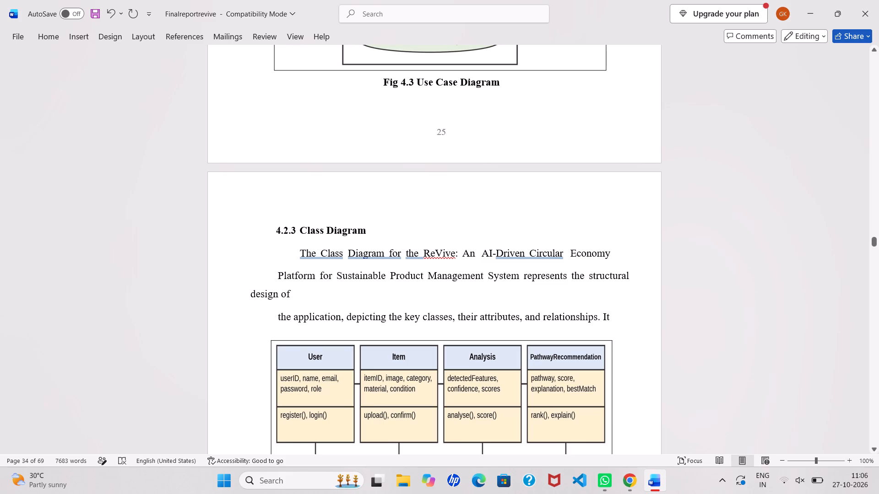
pyautogui.click(588, 273)
pyautogui.press('Return')
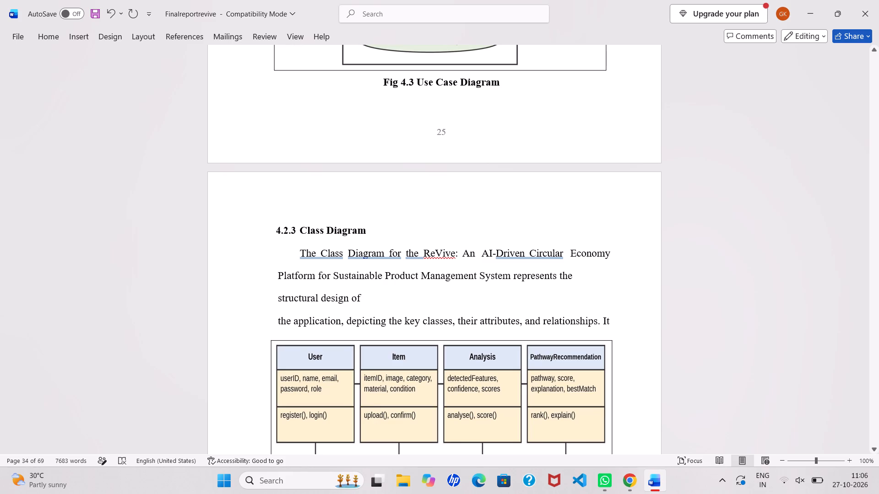
# Add two extra spaces at each word gap from "Platform" to "Management" in the second line of the 4.2.3 text.
pyautogui.click(317, 276)
pyautogui.press('space')
pyautogui.press('space')
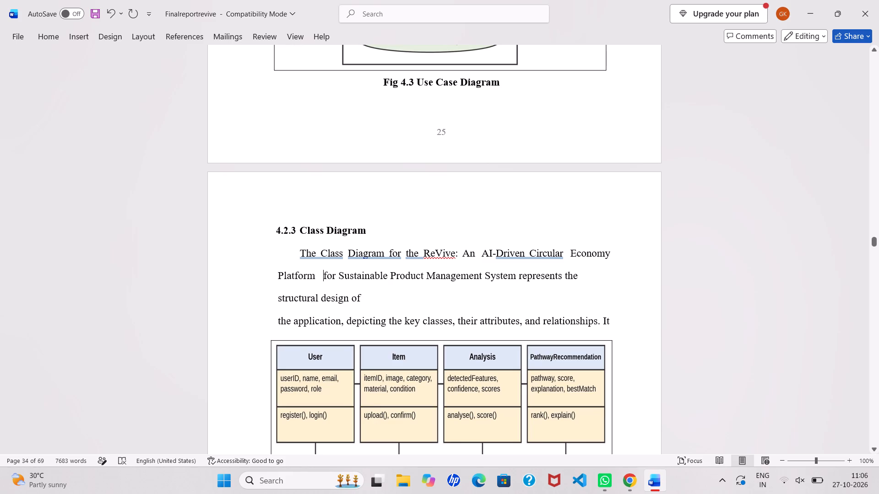
pyautogui.click(336, 274)
pyautogui.press('space')
pyautogui.press('space')
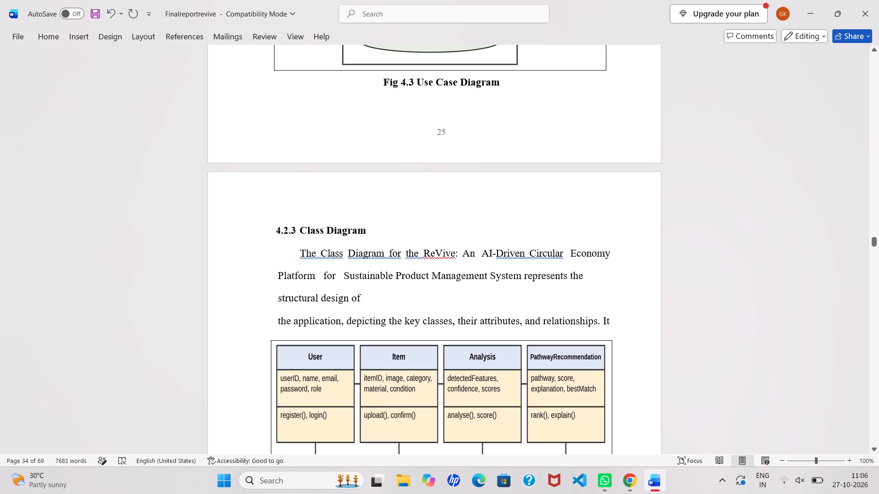
pyautogui.click(395, 275)
pyautogui.press('space')
pyautogui.press('space')
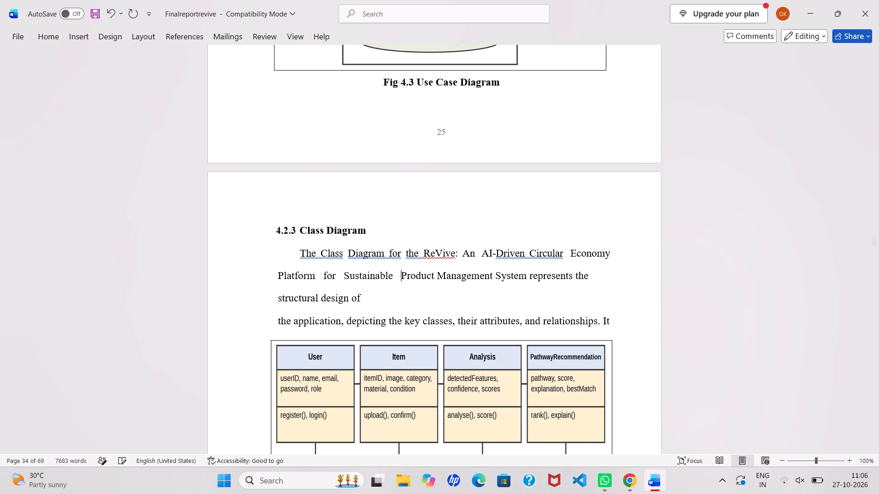
pyautogui.click(434, 273)
pyautogui.press('space')
pyautogui.press('space')
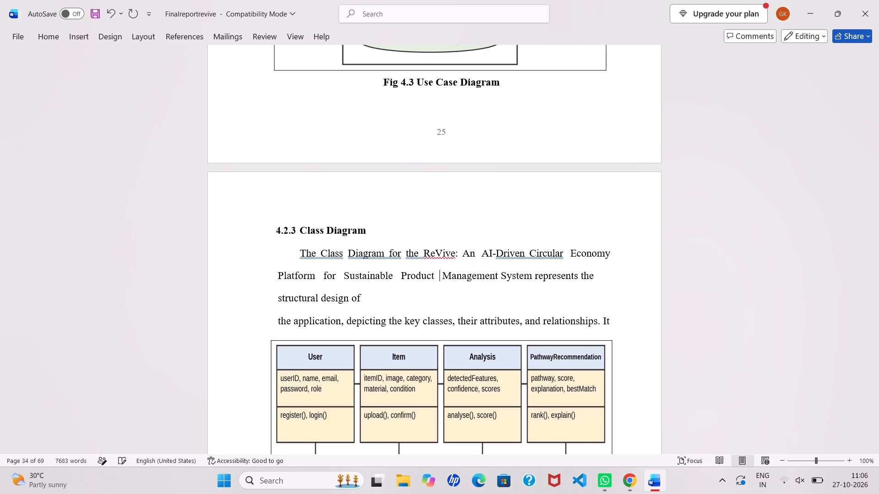
# Add two extra spaces at each word gap from "Management" to the closing "the" in the second line of the 4.2.3 text.
pyautogui.click(497, 280)
pyautogui.press('space')
pyautogui.press('space')
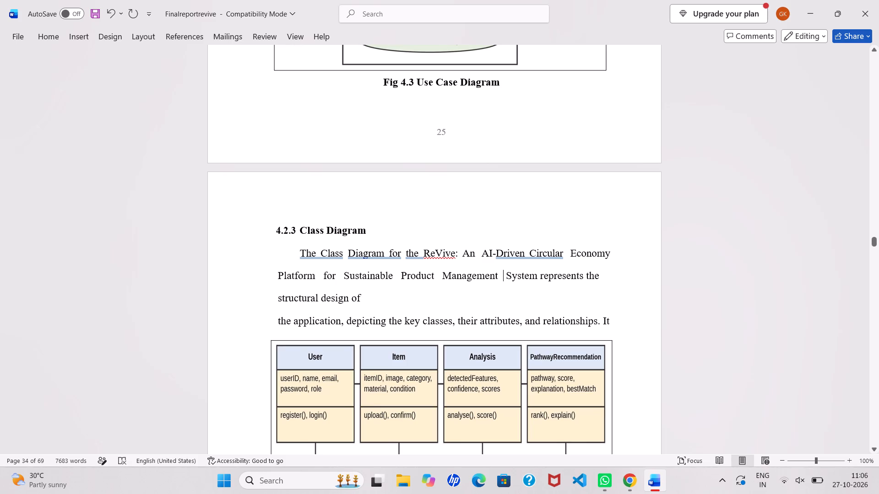
pyautogui.click(539, 276)
pyautogui.press('space')
pyautogui.press('space')
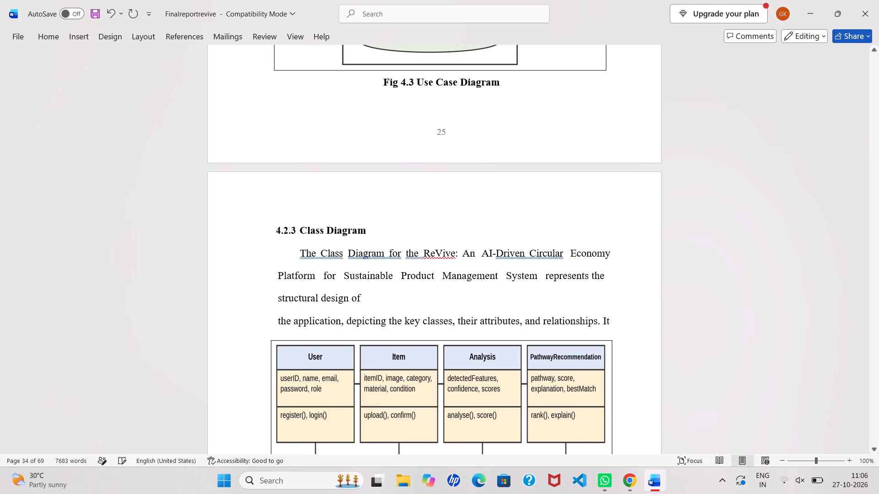
pyautogui.click(591, 276)
pyautogui.press('space')
pyautogui.press('space')
# Join the "the application" line onto "structural design of" and break the line before "and relationships".
pyautogui.click(279, 319)
pyautogui.press('BackSpace')
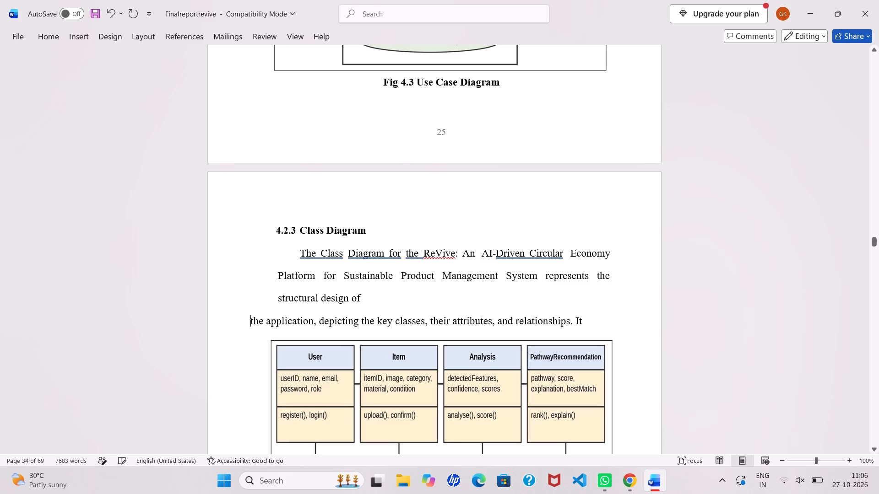
pyautogui.press('BackSpace')
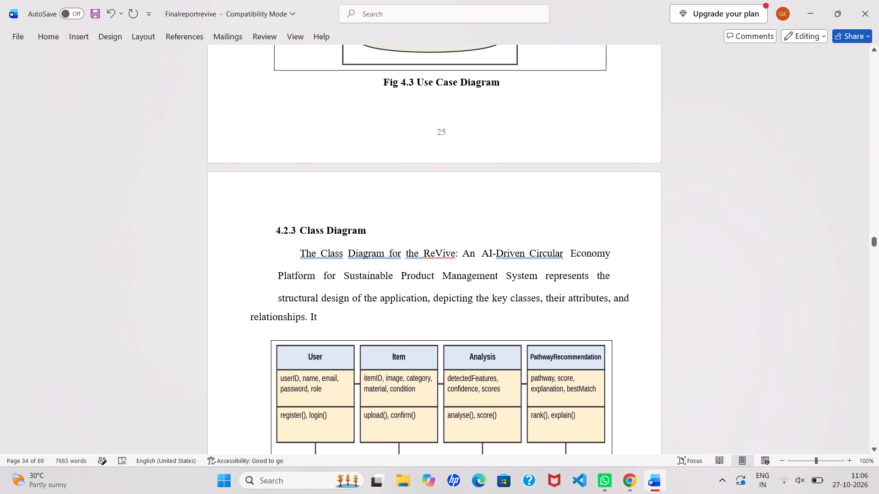
pyautogui.click(611, 301)
pyautogui.press('Right')
pyautogui.press('Return')
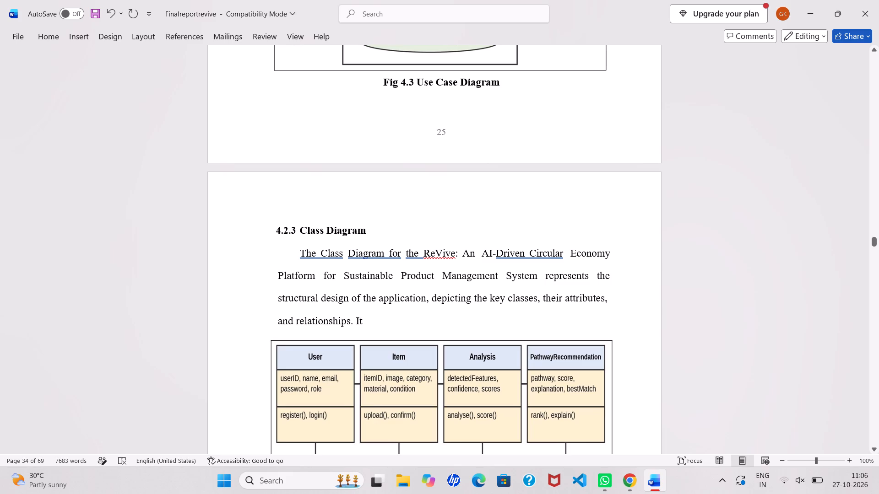
# Add one extra space before "their" and before "depicting" in the third line of the 4.2.3 text.
pyautogui.click(542, 296)
pyautogui.press('space')
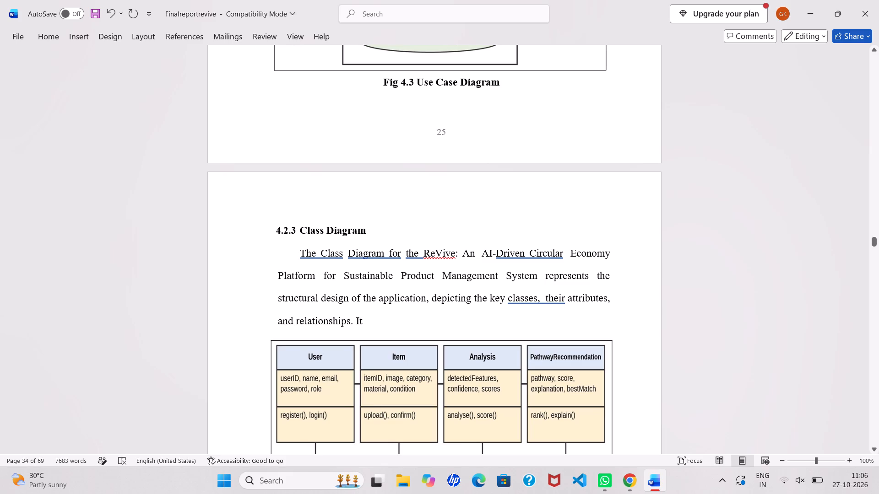
pyautogui.click(429, 300)
pyautogui.press('space')
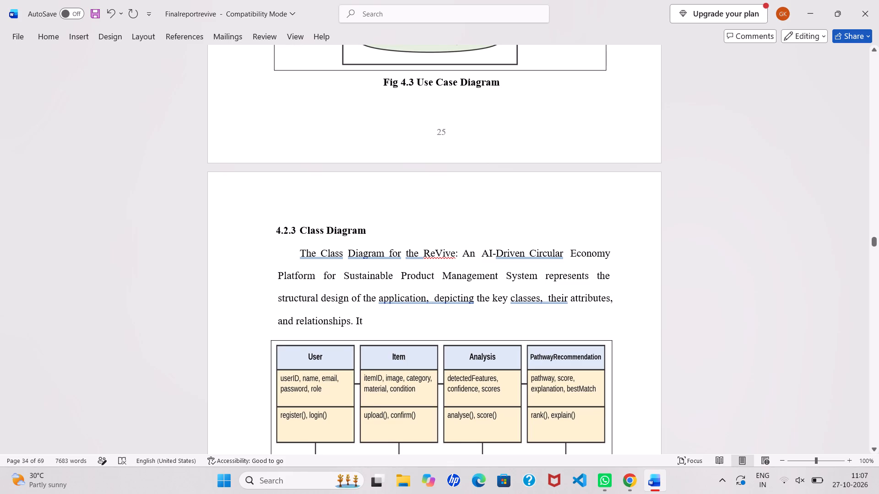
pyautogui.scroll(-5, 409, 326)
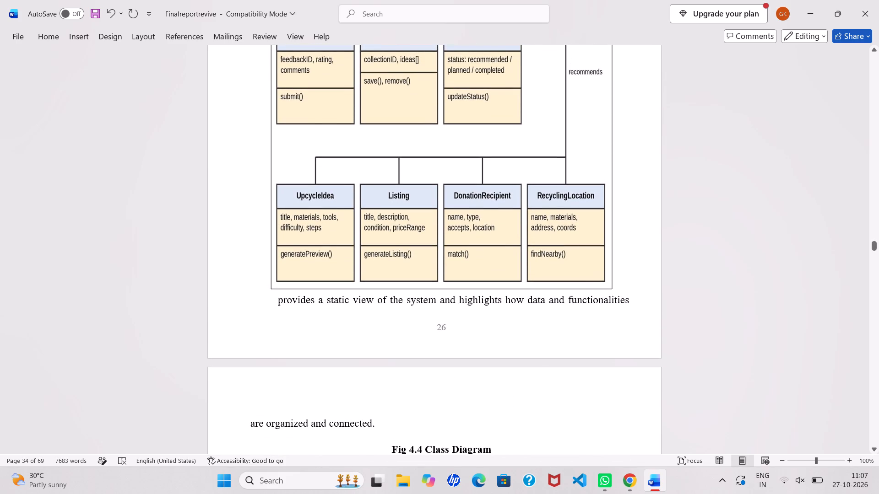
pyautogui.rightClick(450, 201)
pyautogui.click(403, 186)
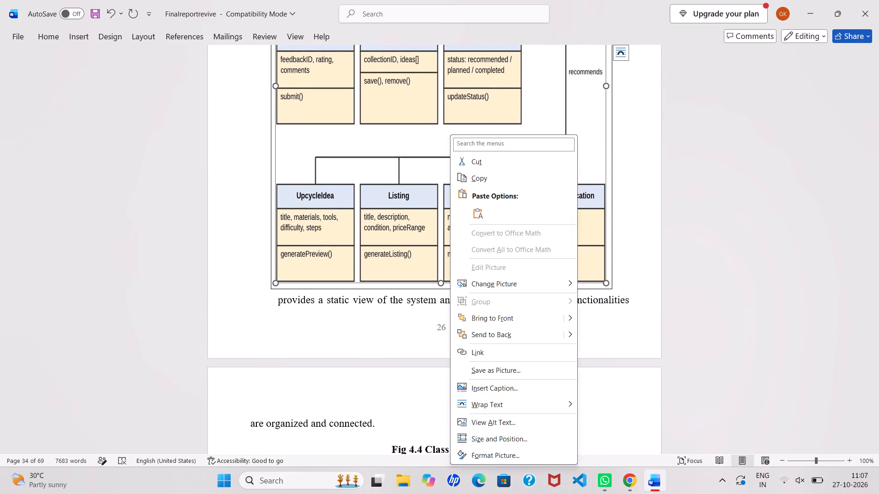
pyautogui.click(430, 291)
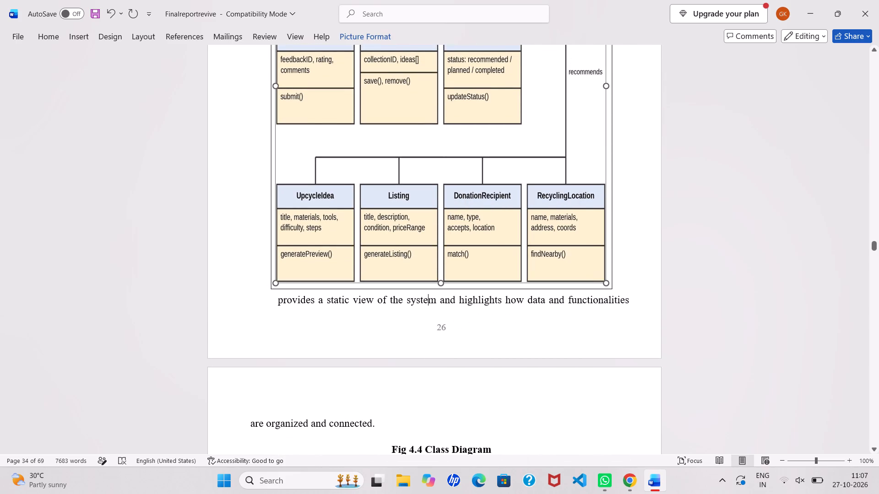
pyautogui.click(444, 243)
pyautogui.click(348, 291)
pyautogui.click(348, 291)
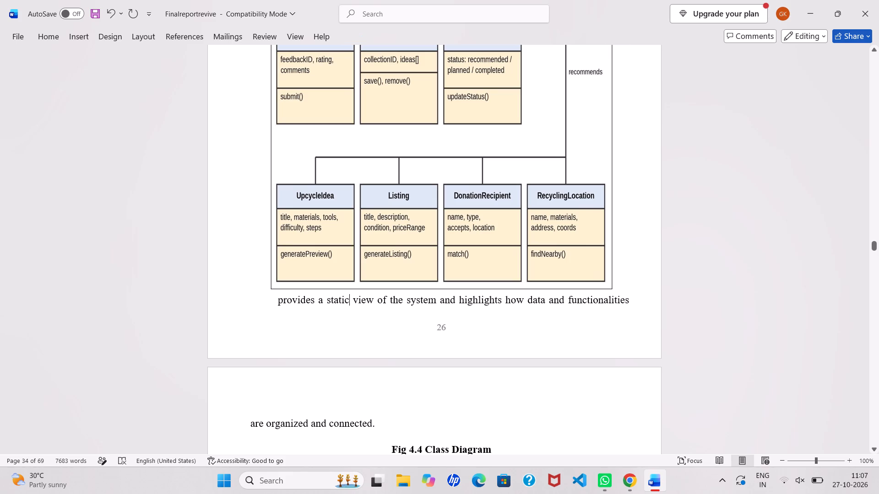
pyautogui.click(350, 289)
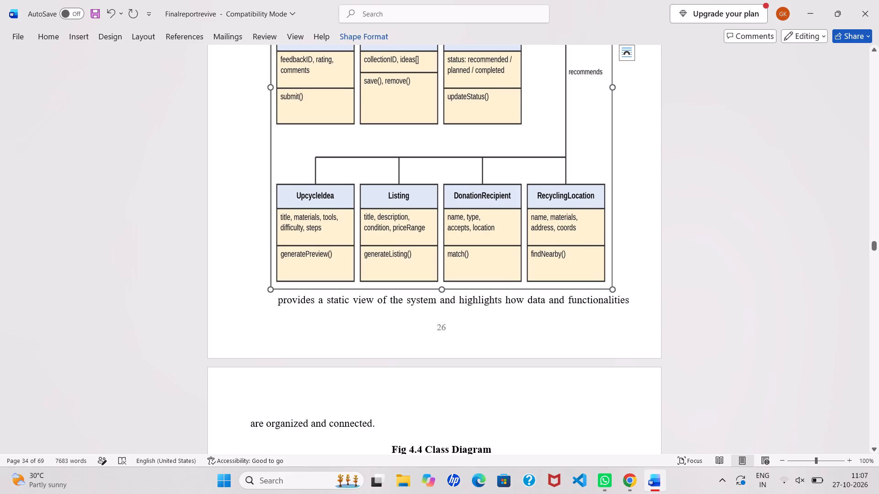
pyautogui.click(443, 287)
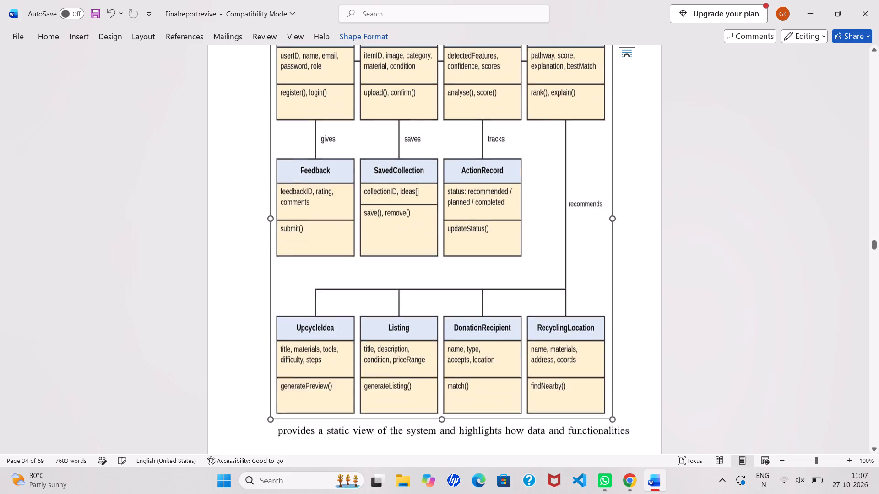
# Move the class diagram picture slightly down inside its frame, leaving a gap below the frame's top edge.
pyautogui.scroll(2, 445, 287)
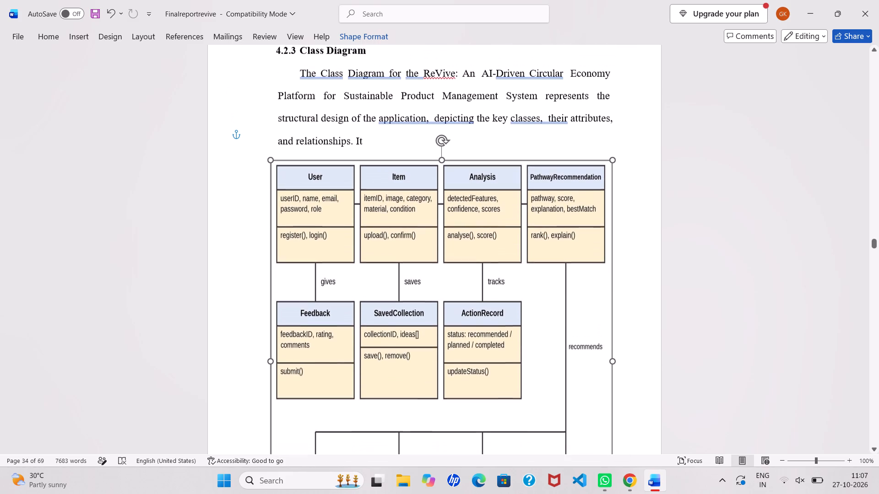
pyautogui.click(507, 143)
pyautogui.click(507, 143)
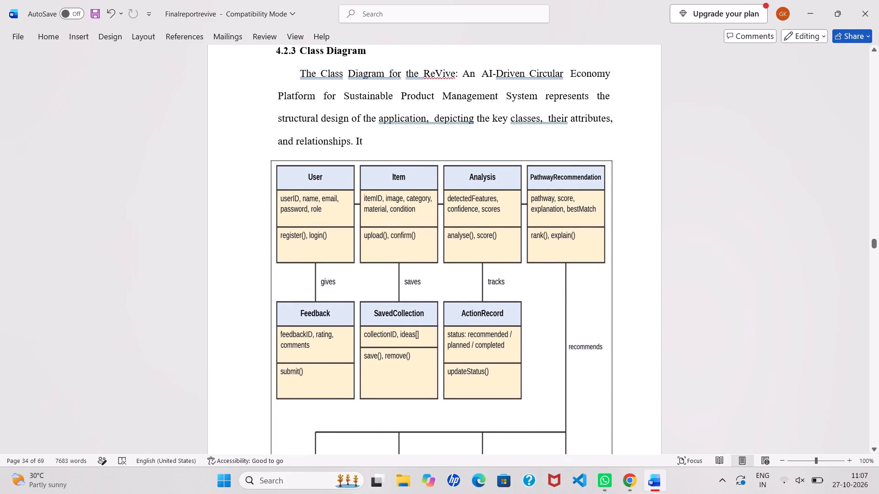
pyautogui.click(492, 162)
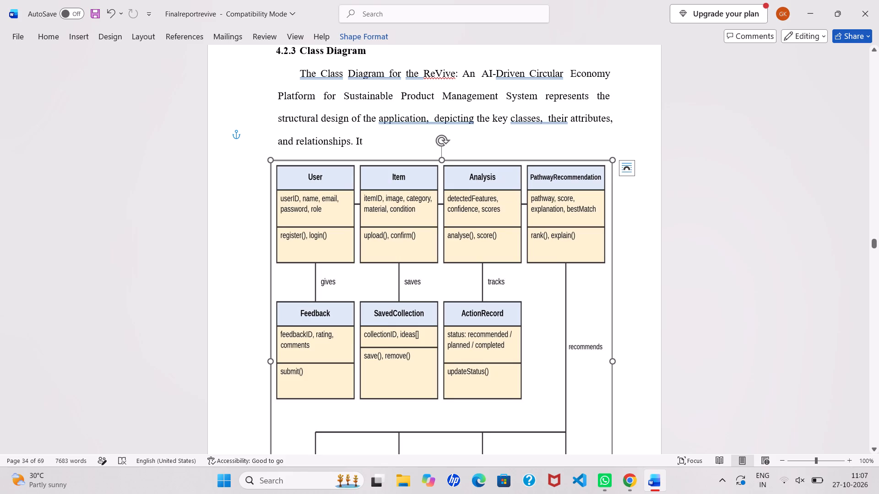
pyautogui.click(492, 162)
pyautogui.moveTo(477, 189); pyautogui.dragTo(477, 212)
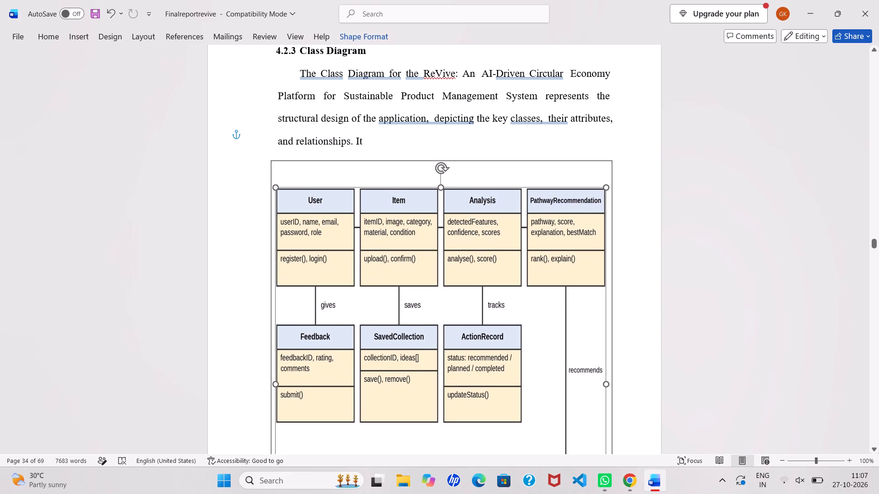
pyautogui.moveTo(477, 212); pyautogui.dragTo(477, 211)
# Join the "provides a static view" text onto the "and relationships. It" line.
pyautogui.scroll(-1, 477, 211)
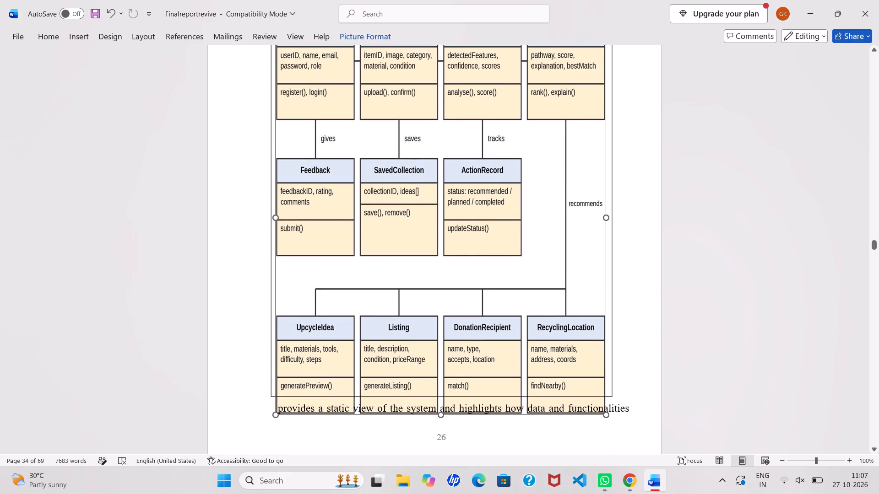
pyautogui.click(280, 408)
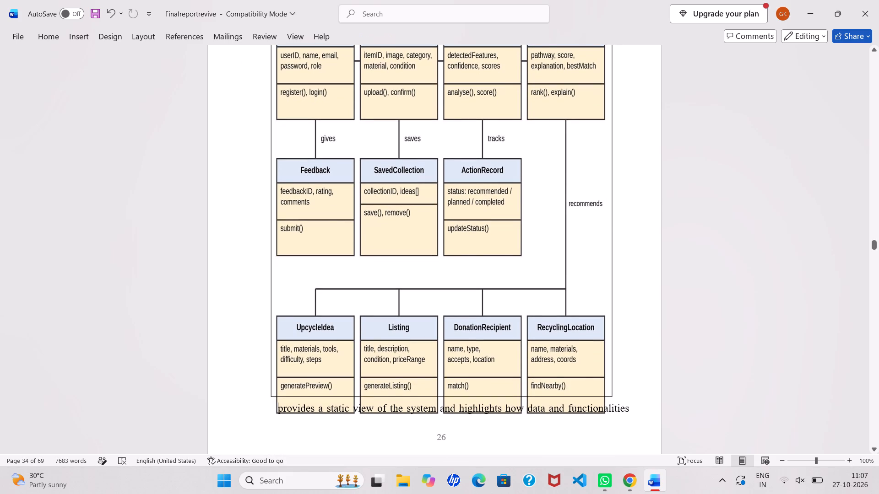
pyautogui.press('BackSpace')
pyautogui.press('BackSpace')
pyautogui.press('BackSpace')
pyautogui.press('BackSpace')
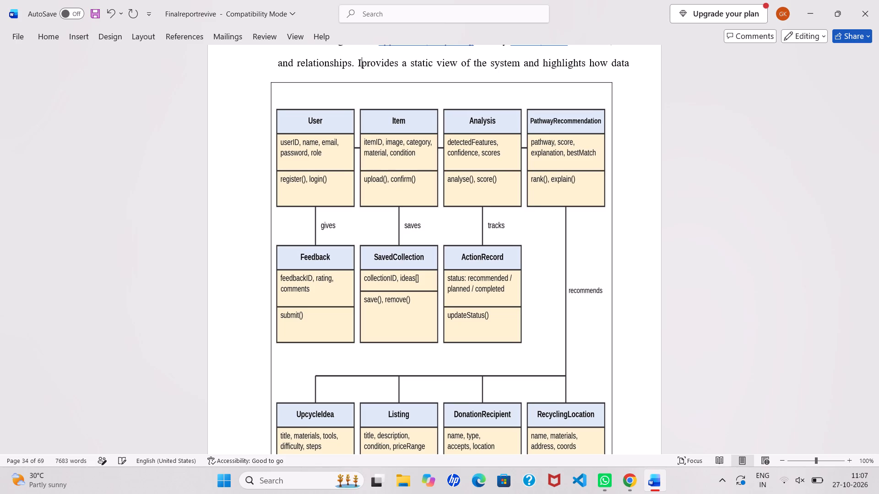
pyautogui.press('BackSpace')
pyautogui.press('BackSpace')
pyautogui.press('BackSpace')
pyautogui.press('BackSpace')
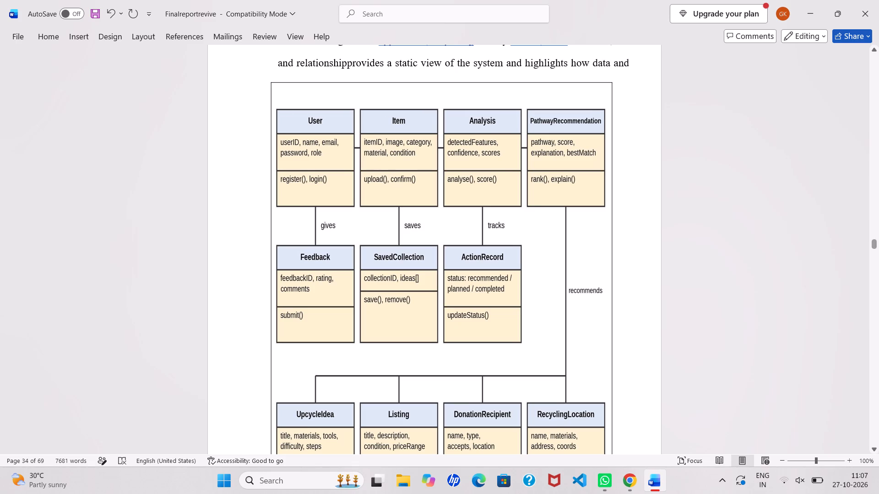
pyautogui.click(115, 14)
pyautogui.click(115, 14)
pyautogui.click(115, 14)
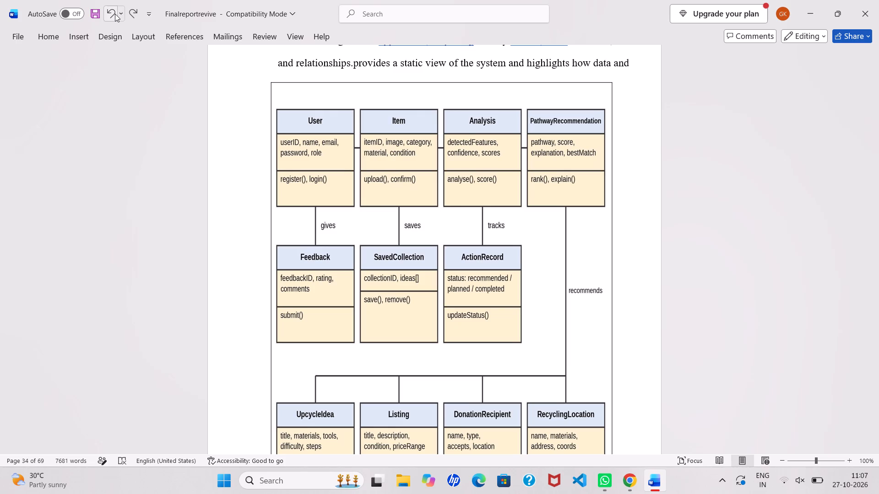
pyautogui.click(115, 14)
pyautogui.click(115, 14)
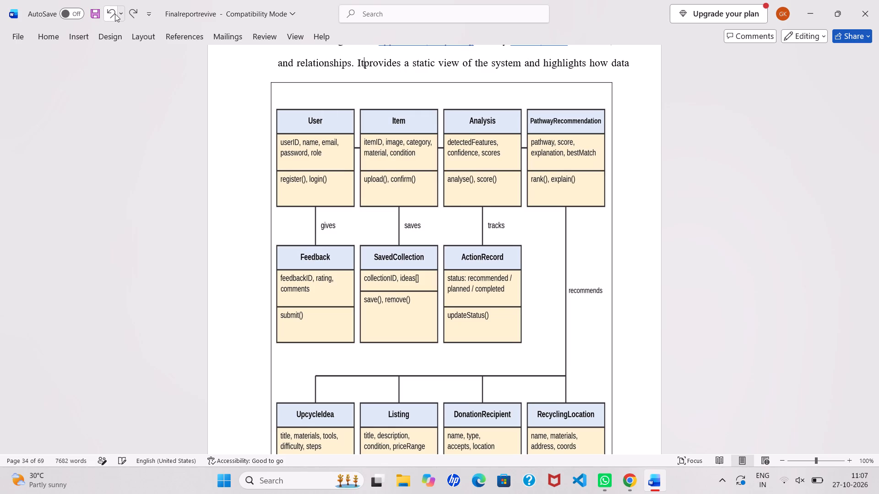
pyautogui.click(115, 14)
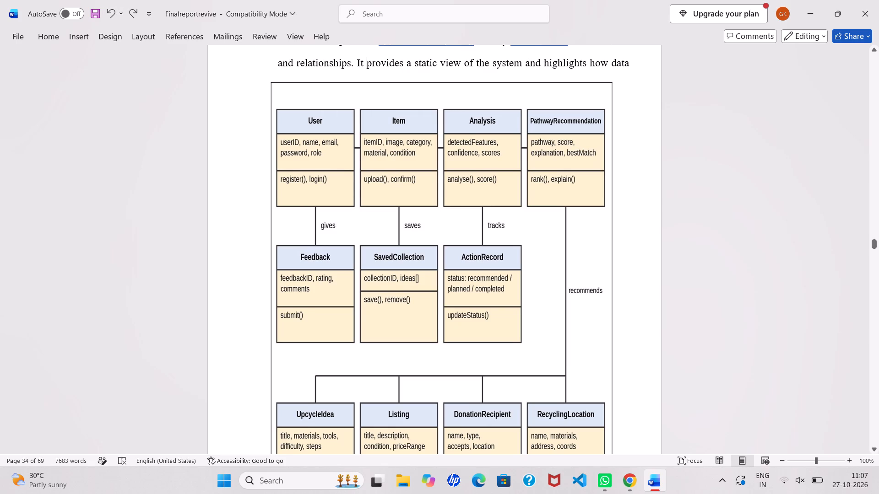
# Shrink the class diagram picture from its upper right corner, lowering its top edge and slightly narrowing it within the frame.
pyautogui.scroll(1, 582, 70)
pyautogui.scroll(1, 627, 170)
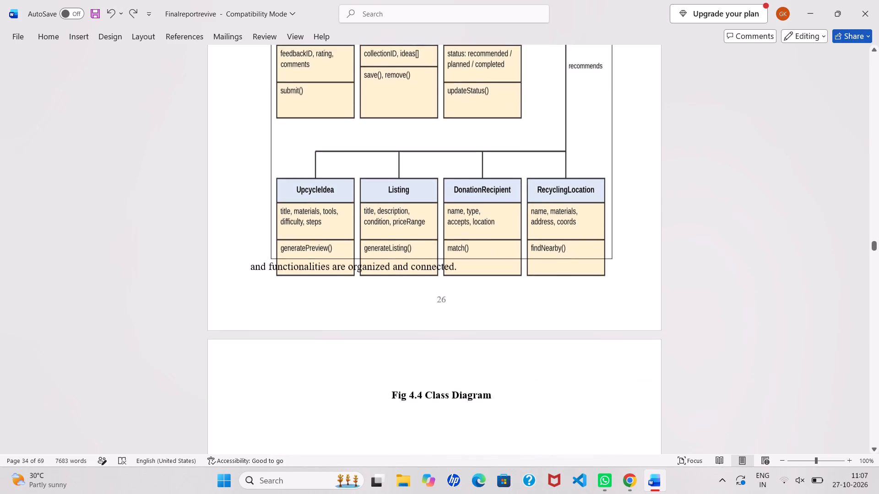
pyautogui.scroll(1, 627, 170)
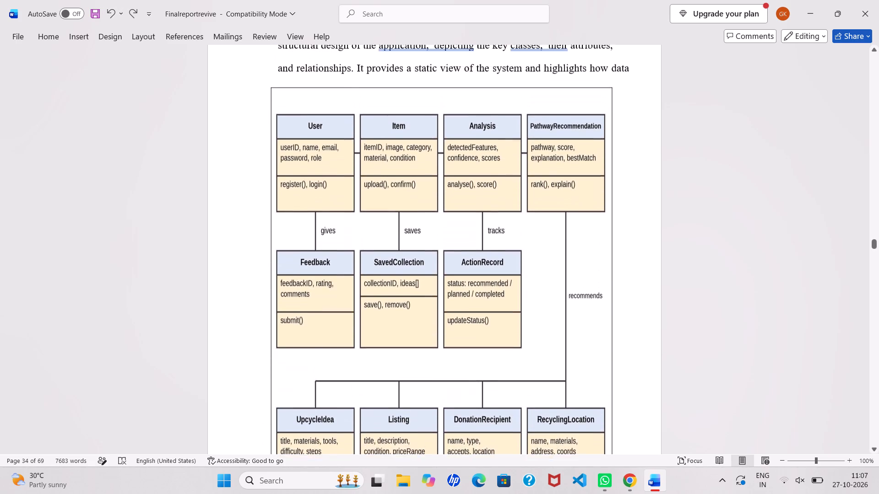
pyautogui.click(480, 234)
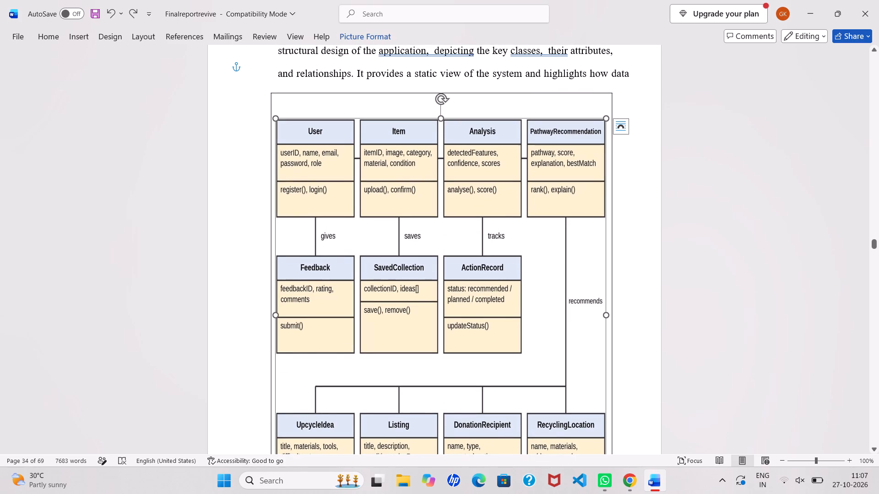
pyautogui.moveTo(606, 118); pyautogui.dragTo(581, 205)
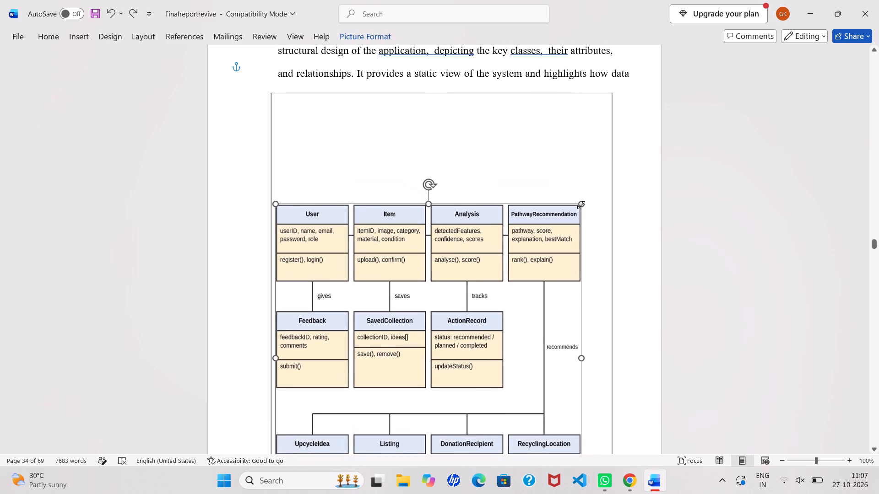
pyautogui.click(585, 128)
pyautogui.click(593, 122)
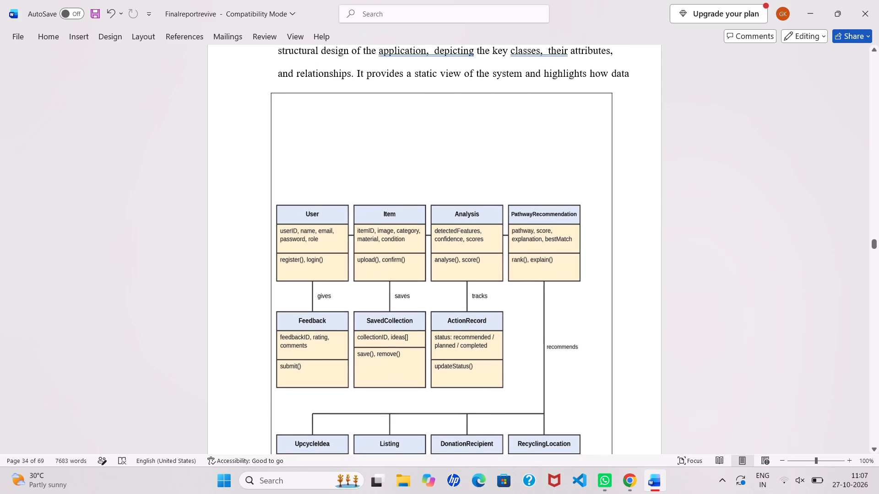
# Shrink the frame around the class diagram from its upper right corner, bringing its top edge down close to the picture.
pyautogui.click(612, 111)
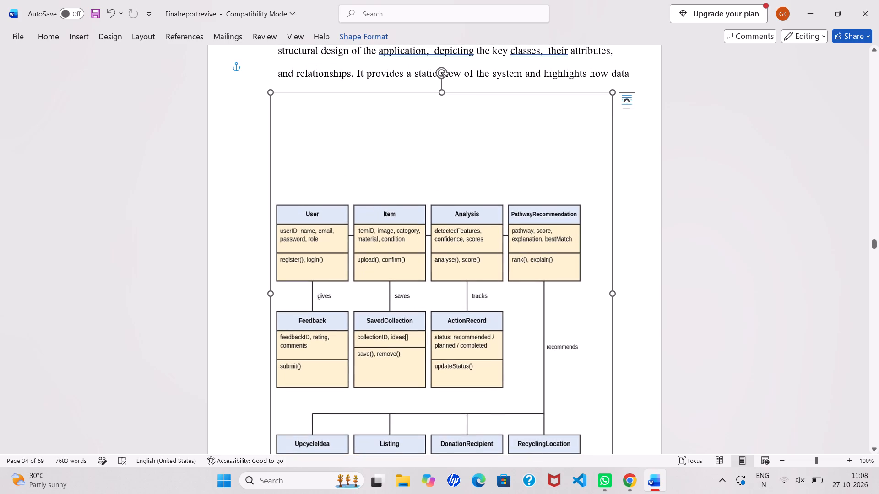
pyautogui.moveTo(612, 93); pyautogui.dragTo(603, 173)
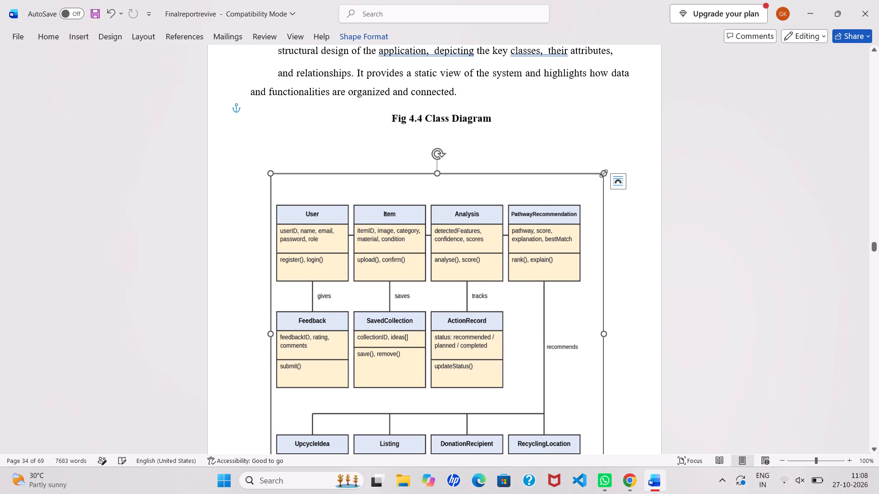
# Break the line before "data and functionalities" in the 4.2.3 text.
pyautogui.scroll(1, 487, 139)
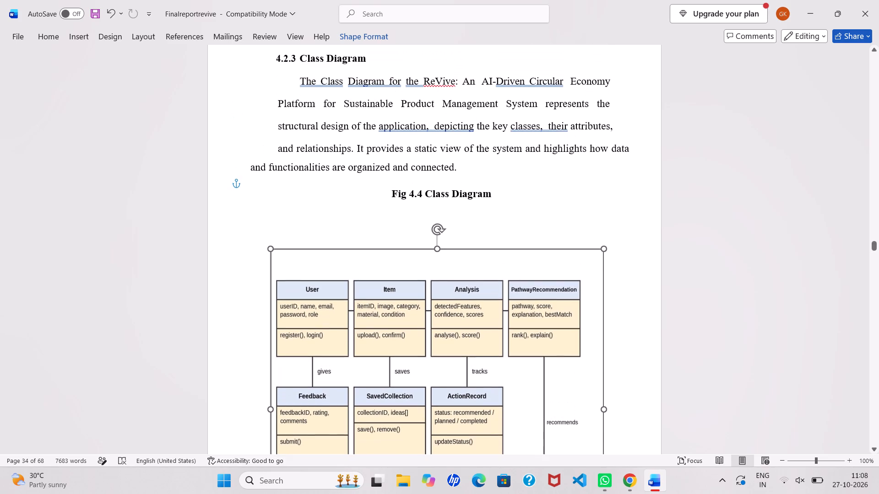
pyautogui.click(610, 149)
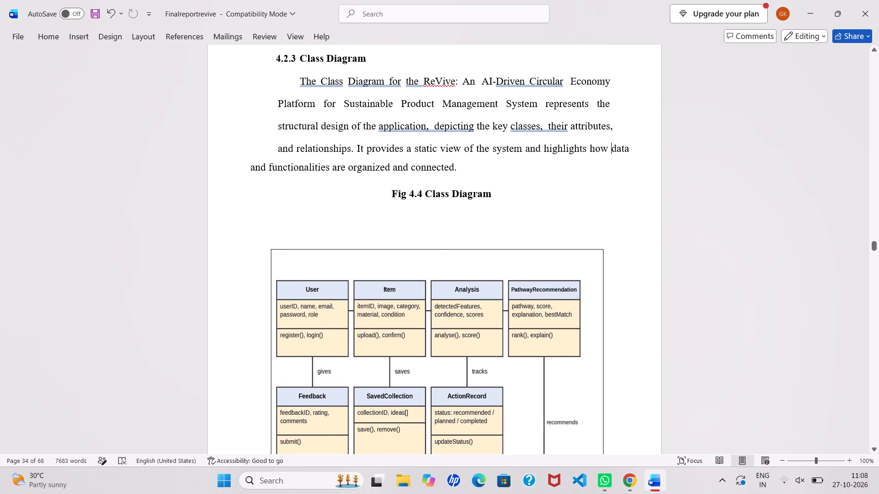
pyautogui.press('Return')
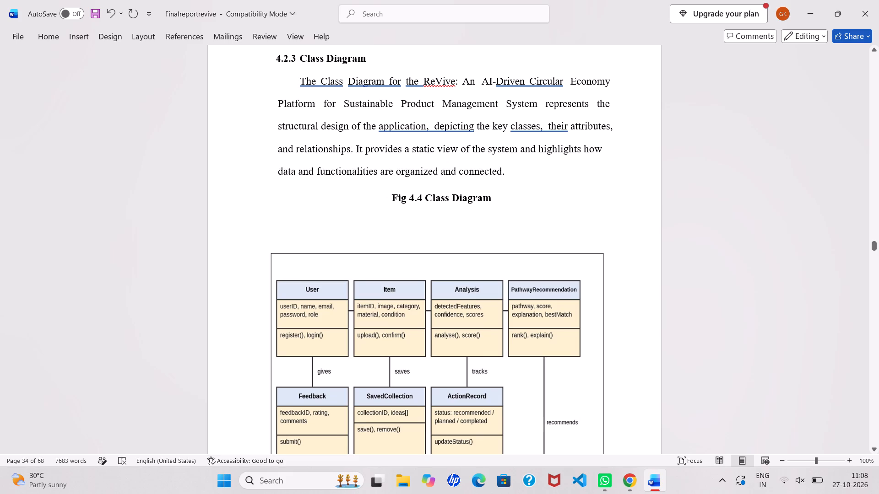
# Add one extra space before "provides", "a" and "static" in the fourth line of the 4.2.3 text.
pyautogui.click(364, 149)
pyautogui.press('v')
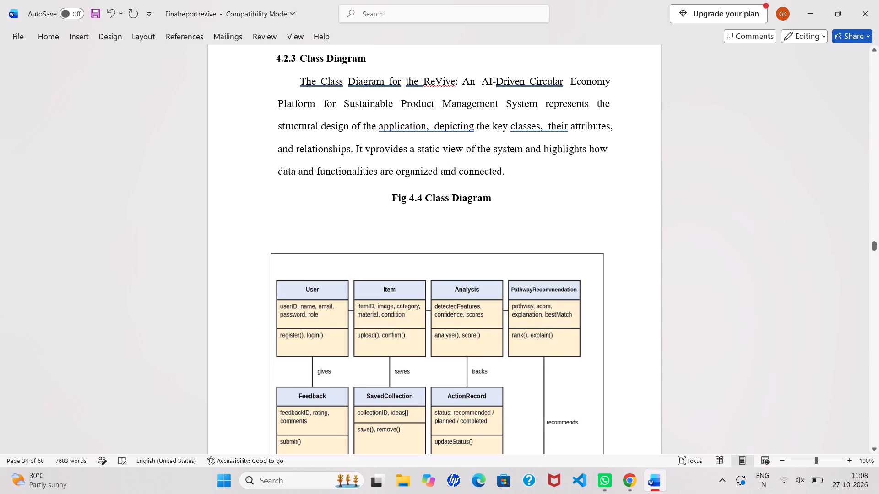
pyautogui.press('BackSpace')
pyautogui.press('space')
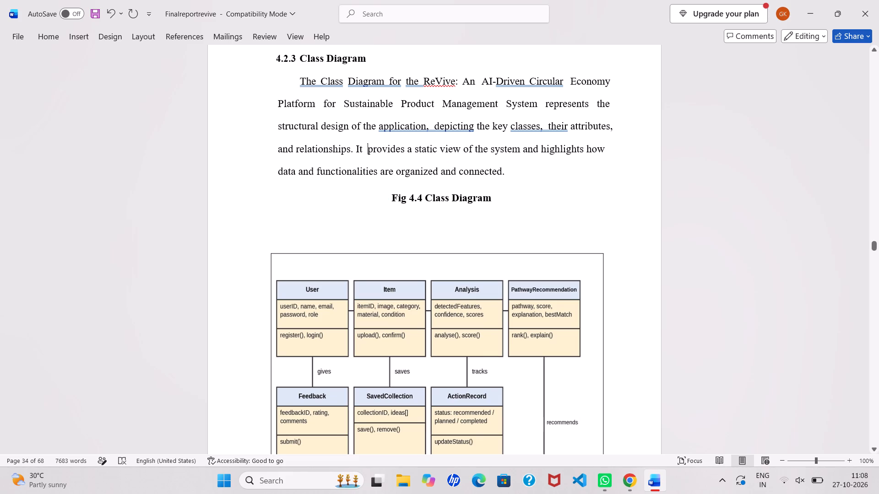
pyautogui.click(407, 149)
pyautogui.press('space')
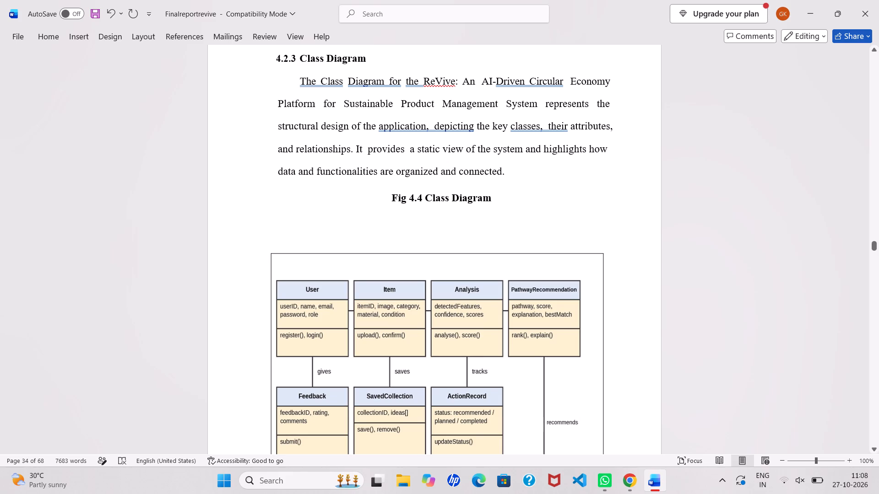
pyautogui.click(414, 149)
pyautogui.press('space')
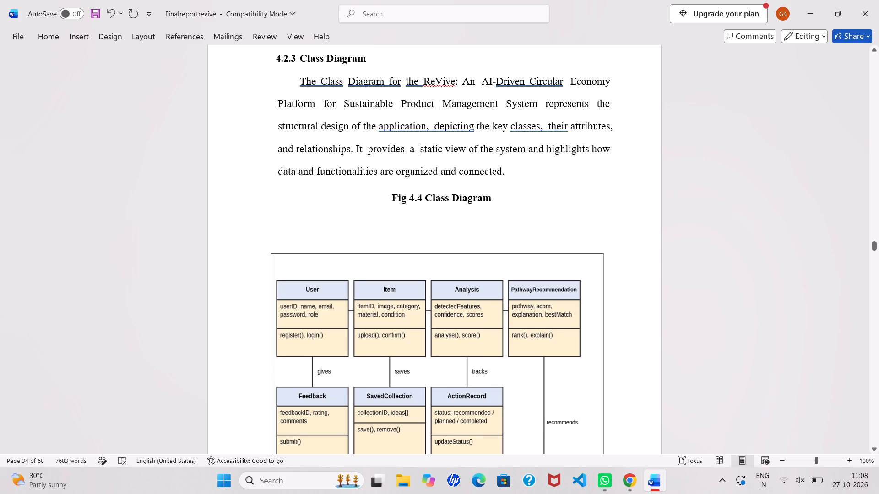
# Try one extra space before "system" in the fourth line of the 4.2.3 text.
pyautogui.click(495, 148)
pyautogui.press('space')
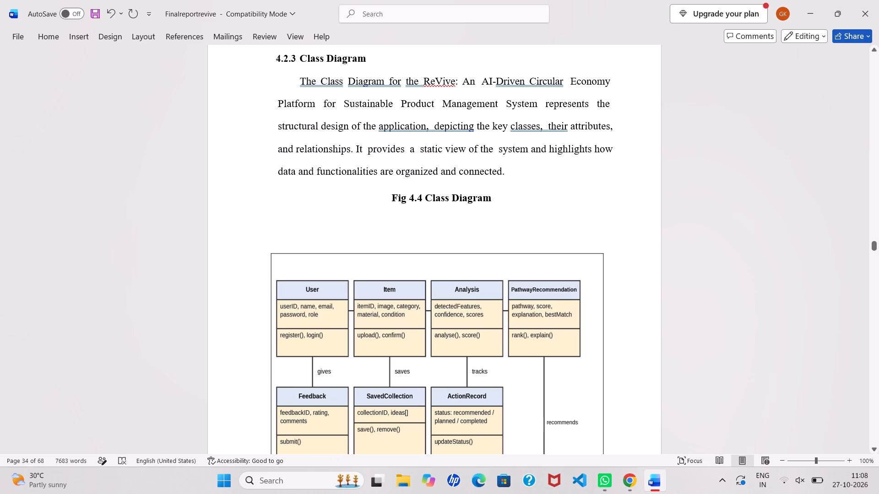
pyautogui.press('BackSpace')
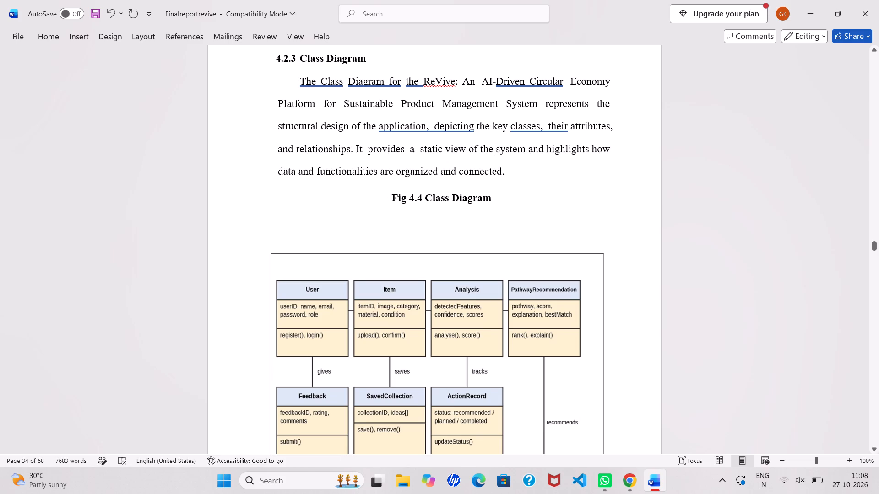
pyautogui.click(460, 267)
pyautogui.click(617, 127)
# Delete the comma after "attributes" at the end of the third line of the 4.2.3 text.
pyautogui.press('BackSpace')
pyautogui.press('BackSpace')
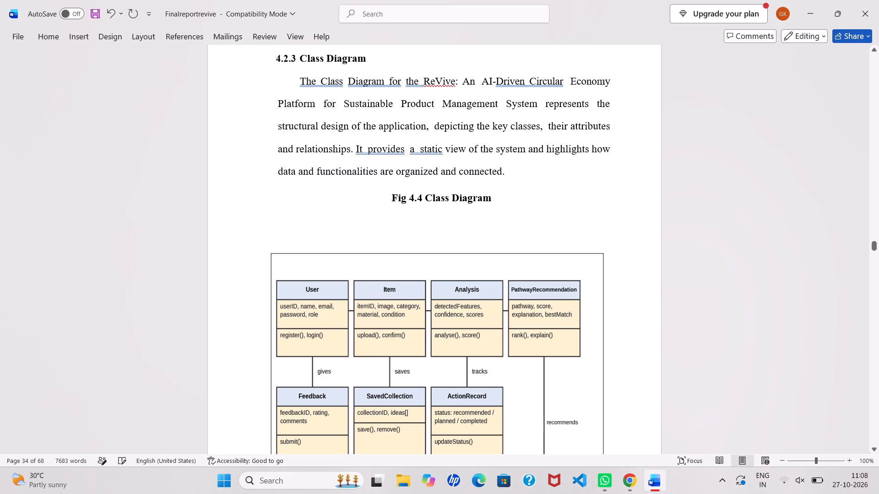
# Move the class diagram's frame up to just below the last line of the 4.2.3 text, above the Fig 4.4 caption.
pyautogui.click(506, 256)
pyautogui.moveTo(506, 256); pyautogui.dragTo(513, 224)
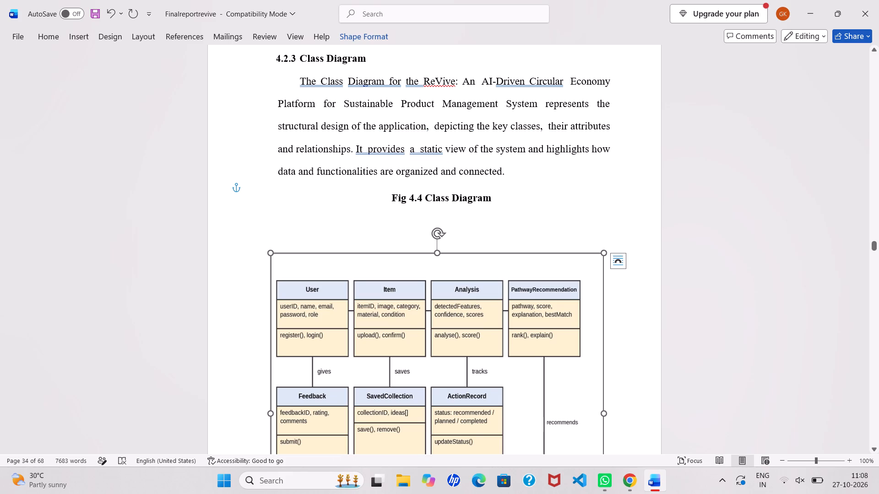
pyautogui.moveTo(513, 224); pyautogui.dragTo(467, 254)
pyautogui.moveTo(467, 254); pyautogui.dragTo(482, 221)
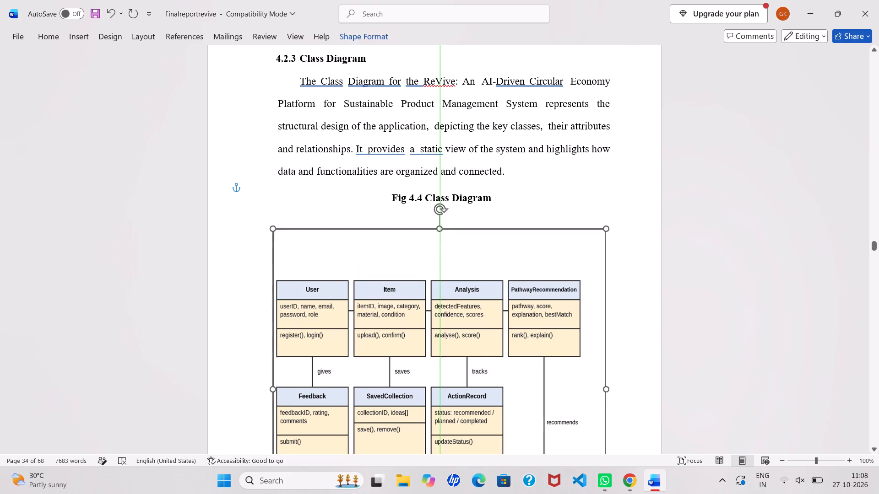
pyautogui.moveTo(482, 221); pyautogui.dragTo(477, 186)
# Move the class diagram picture up inside its frame, just below the frame's top edge.
pyautogui.click(460, 313)
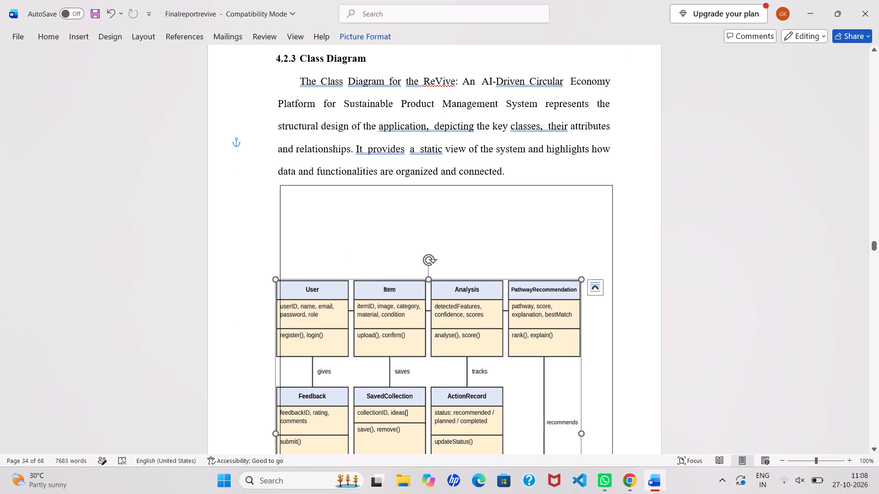
pyautogui.moveTo(460, 313); pyautogui.dragTo(482, 228)
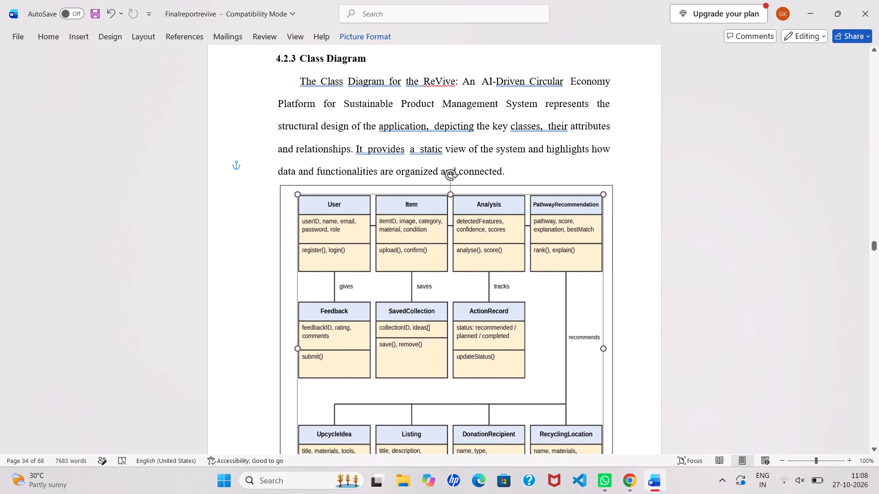
pyautogui.moveTo(482, 228); pyautogui.dragTo(481, 227)
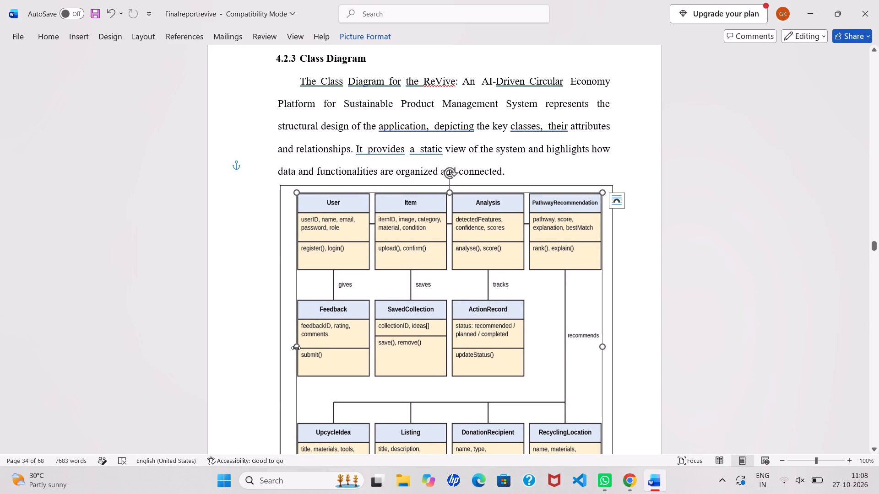
# Widen the class diagram picture on both sides to nearly the frame's width and raise its top edge slightly.
pyautogui.moveTo(296, 348); pyautogui.dragTo(286, 339)
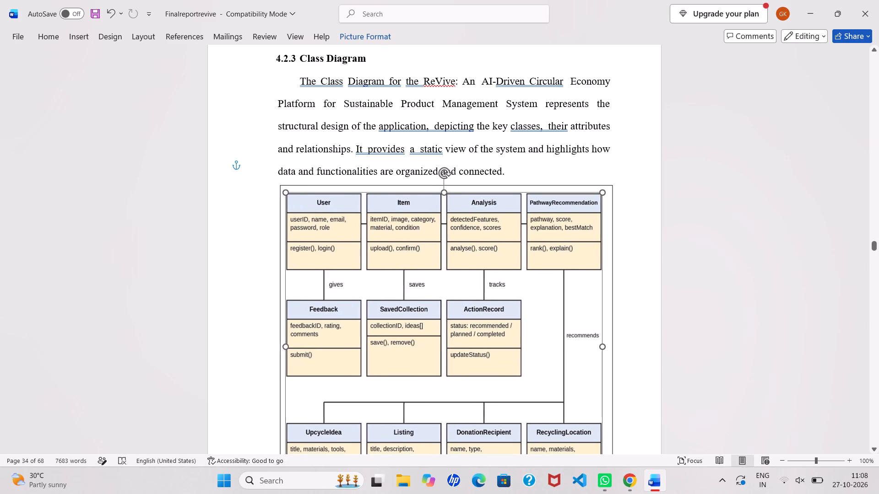
pyautogui.moveTo(286, 339); pyautogui.dragTo(286, 339)
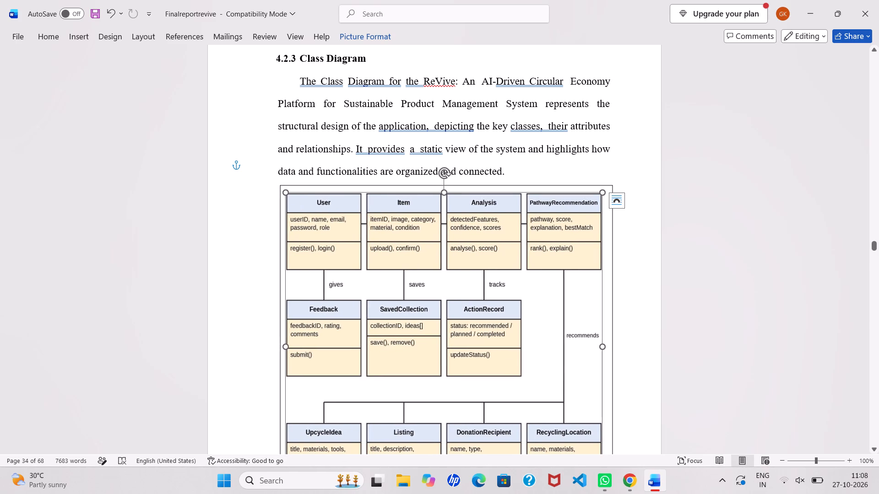
pyautogui.click(288, 347)
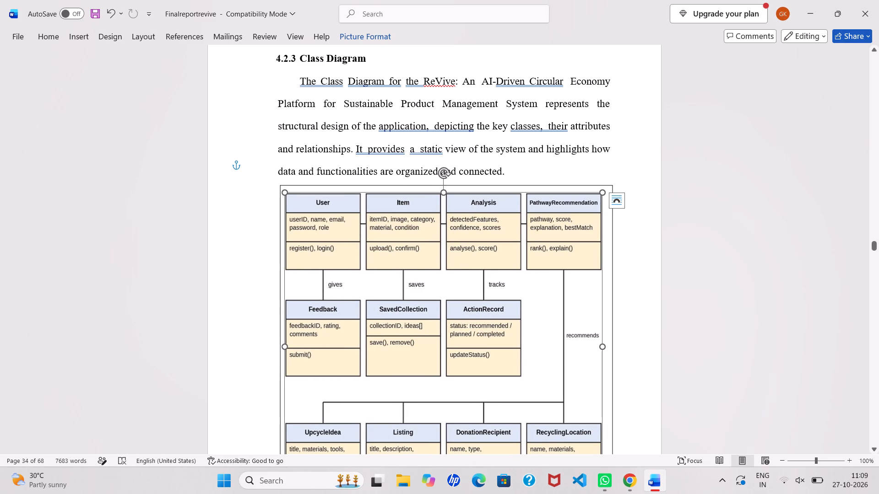
pyautogui.moveTo(603, 345); pyautogui.dragTo(609, 347)
pyautogui.click(449, 193)
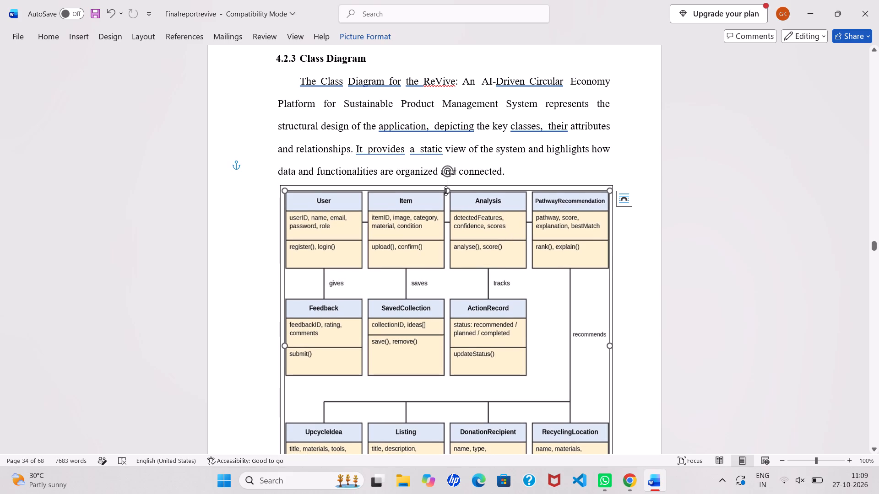
pyautogui.click(446, 191)
# Extend the bottom edge of the class diagram's frame down so the Fig 4.4 caption sits just above the page number.
pyautogui.scroll(-1, 486, 275)
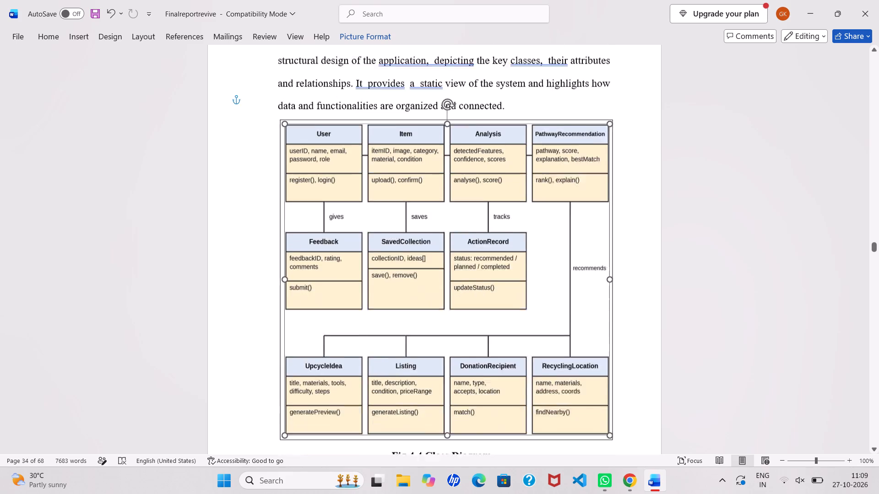
pyautogui.scroll(-1, 486, 275)
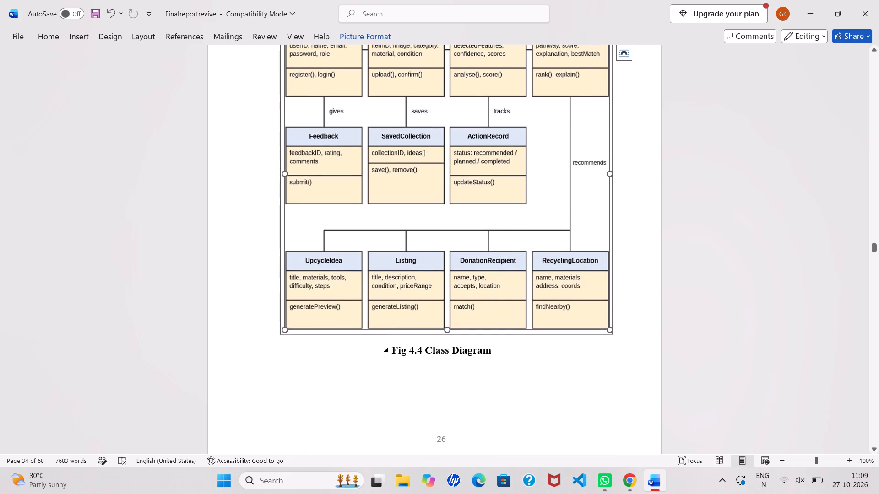
pyautogui.click(451, 334)
pyautogui.moveTo(446, 334); pyautogui.dragTo(457, 405)
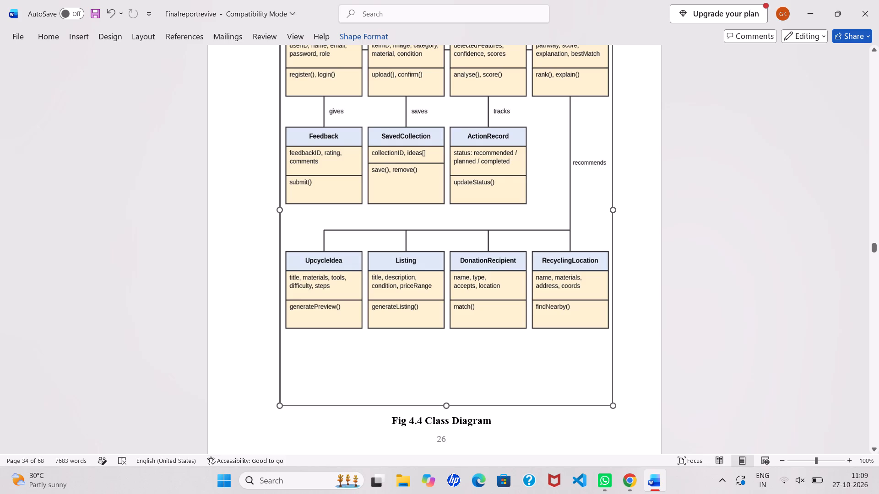
pyautogui.moveTo(457, 405); pyautogui.dragTo(457, 404)
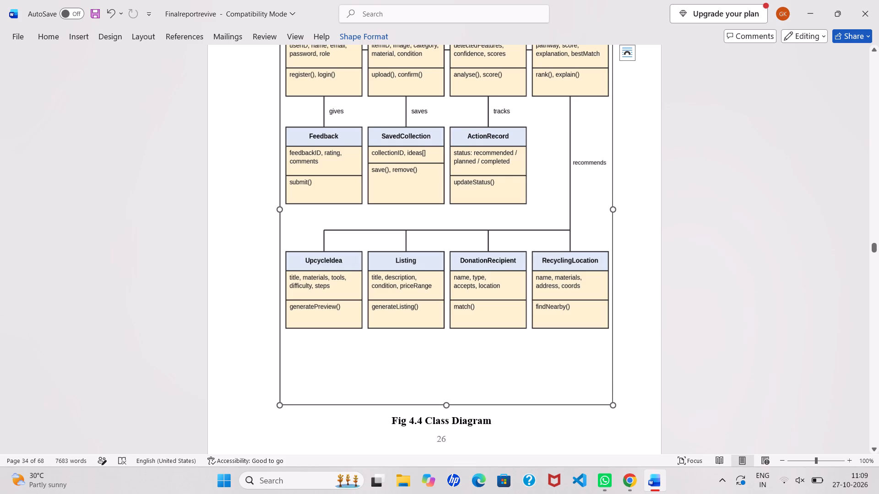
# Stretch the class diagram picture downward until its bottom edge nearly meets the frame's bottom edge.
pyautogui.click(453, 319)
pyautogui.moveTo(448, 329); pyautogui.dragTo(447, 342)
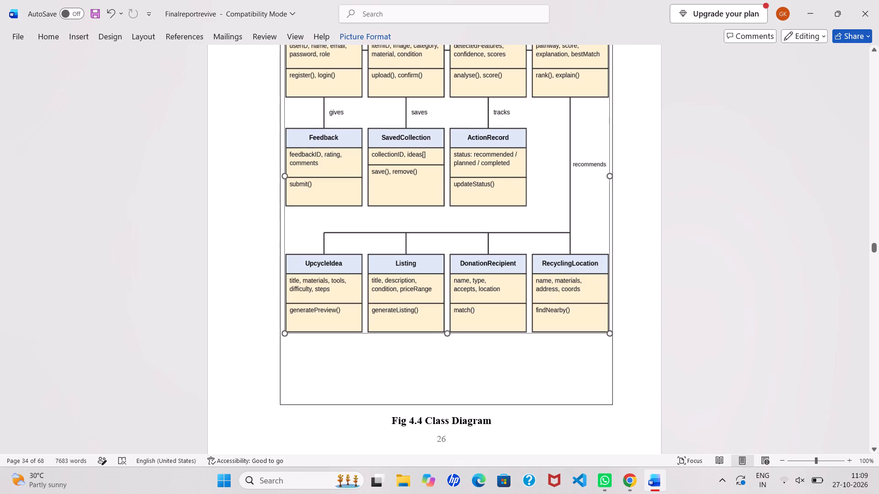
pyautogui.moveTo(447, 342); pyautogui.dragTo(456, 397)
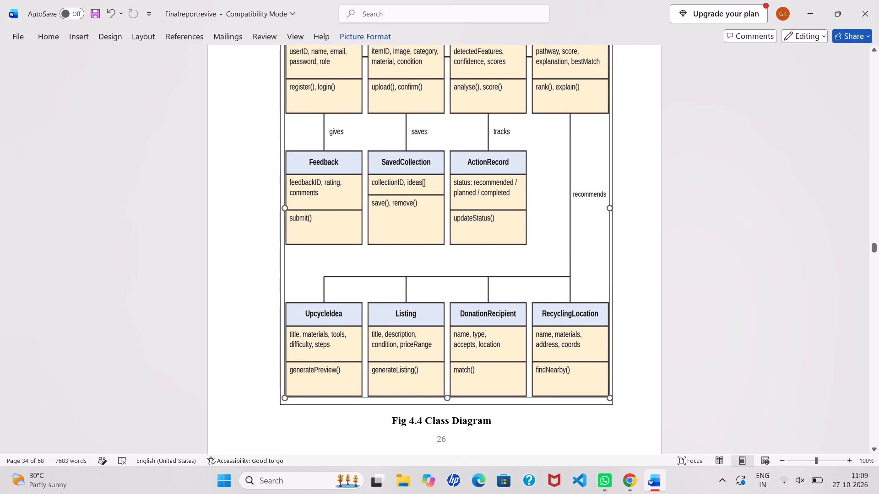
pyautogui.moveTo(456, 397); pyautogui.dragTo(457, 400)
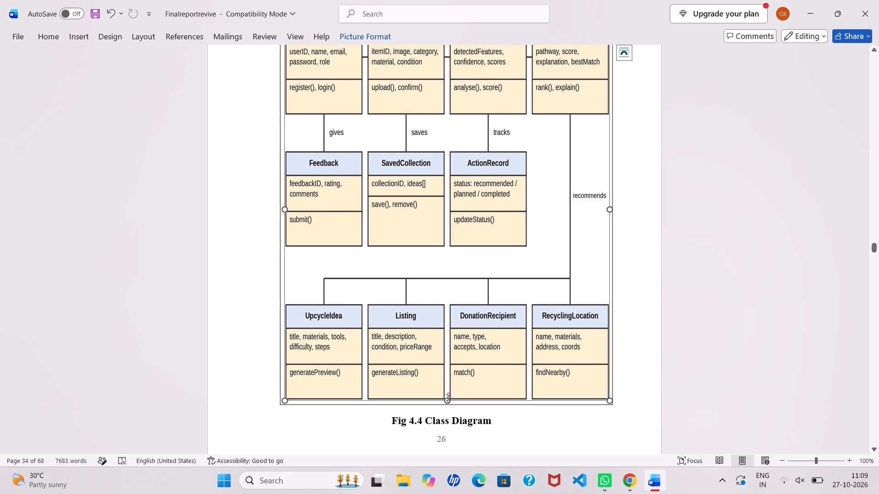
pyautogui.moveTo(448, 397); pyautogui.dragTo(448, 402)
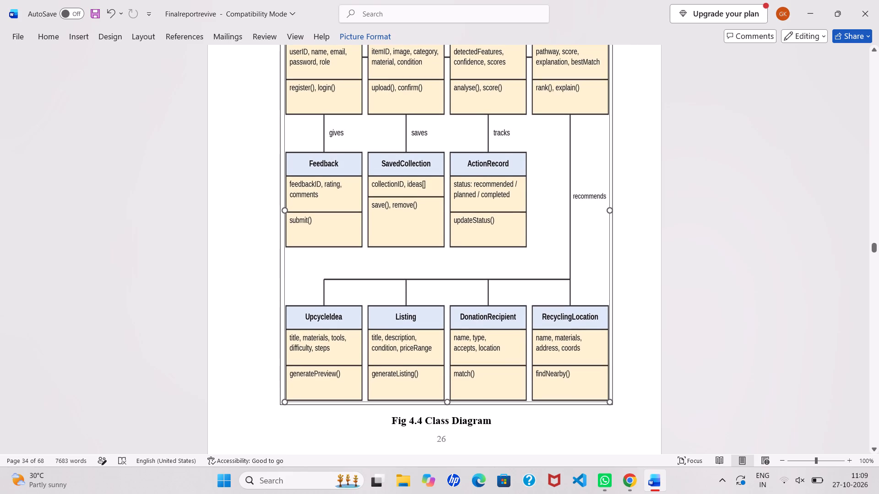
pyautogui.moveTo(448, 402); pyautogui.dragTo(449, 402)
pyautogui.click(637, 376)
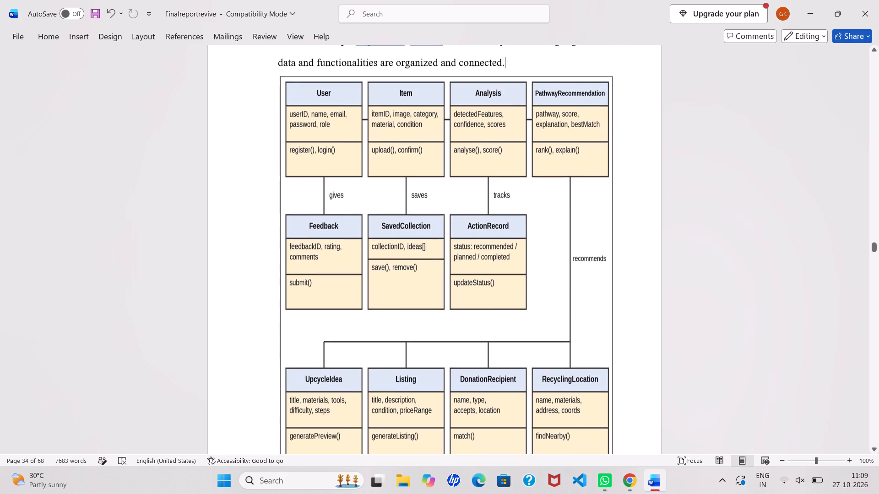
# Nudge the class diagram picture's left edge slightly outward toward the frame.
pyautogui.scroll(2, 590, 316)
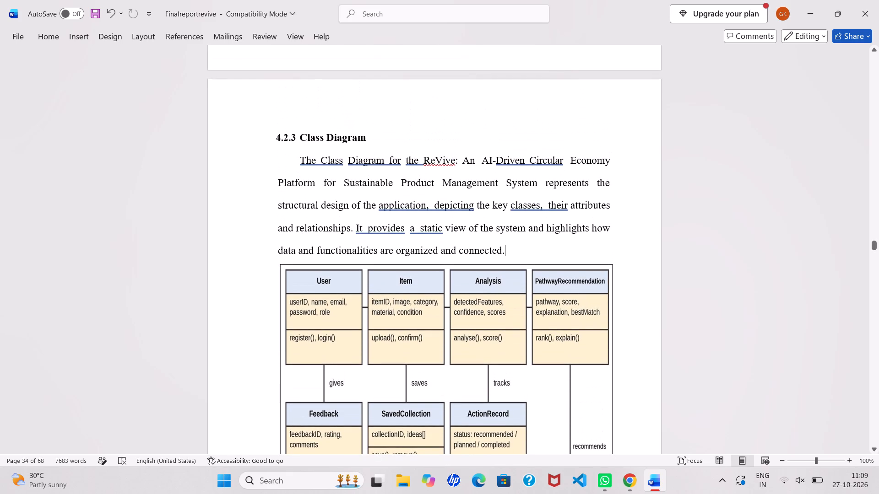
pyautogui.click(456, 327)
pyautogui.scroll(-1, 323, 385)
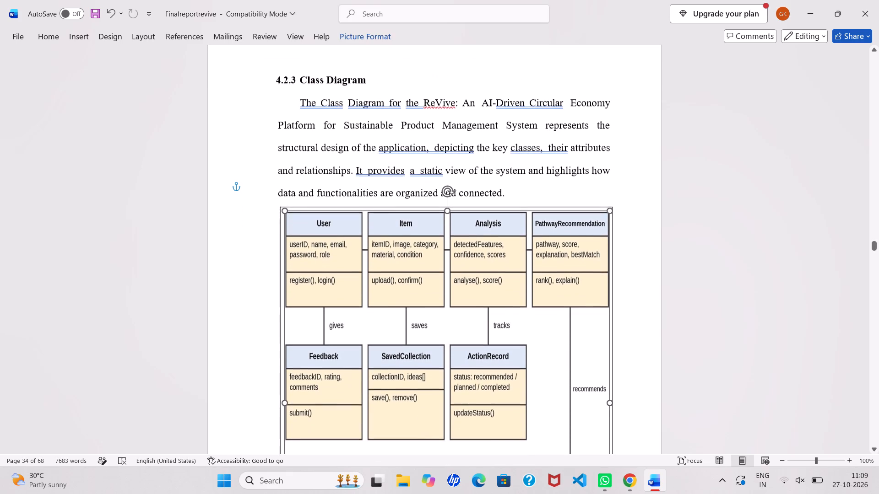
pyautogui.click(284, 402)
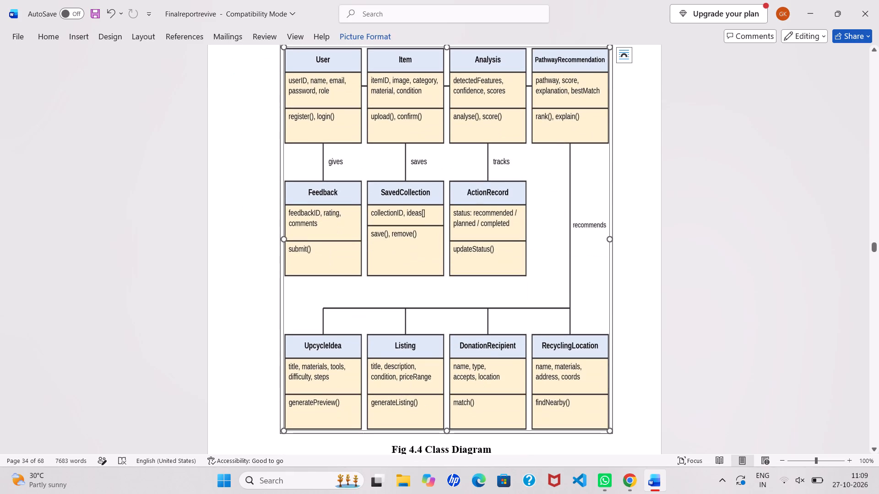
pyautogui.click(632, 377)
# Stretch the use case diagram picture slightly downward, past its frame's bottom edge to the Fig 4.3 caption.
pyautogui.scroll(4, 632, 377)
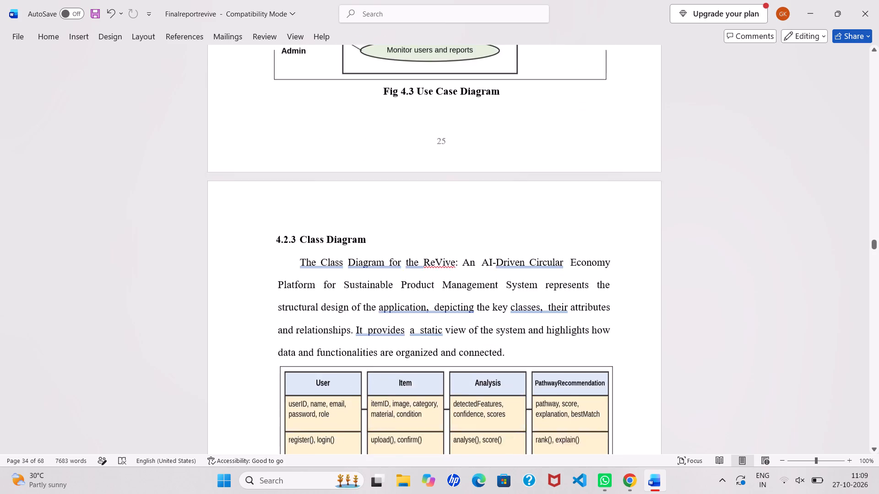
pyautogui.scroll(2, 632, 377)
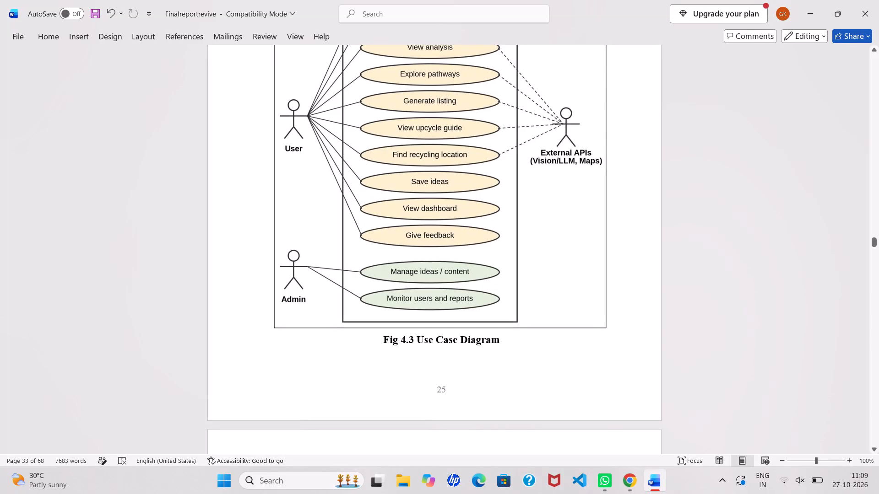
pyautogui.click(487, 305)
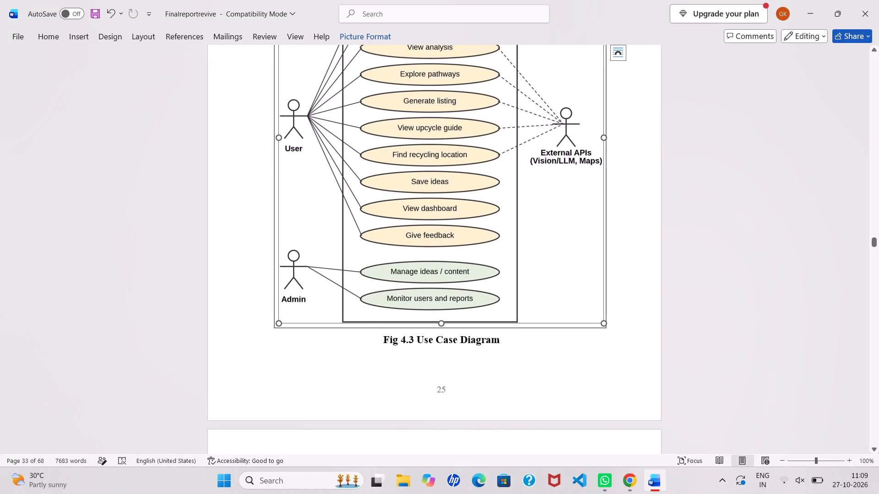
pyautogui.scroll(1, 479, 294)
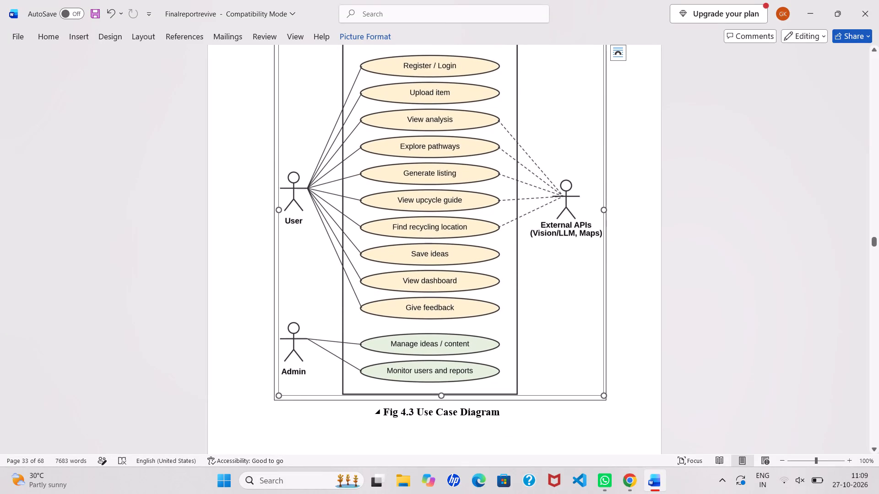
pyautogui.click(445, 397)
pyautogui.moveTo(444, 393); pyautogui.dragTo(444, 403)
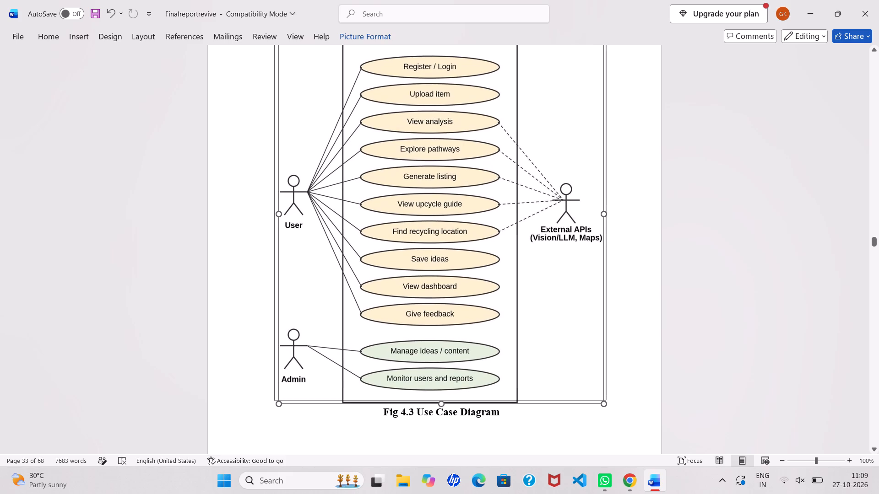
pyautogui.moveTo(444, 403); pyautogui.dragTo(444, 408)
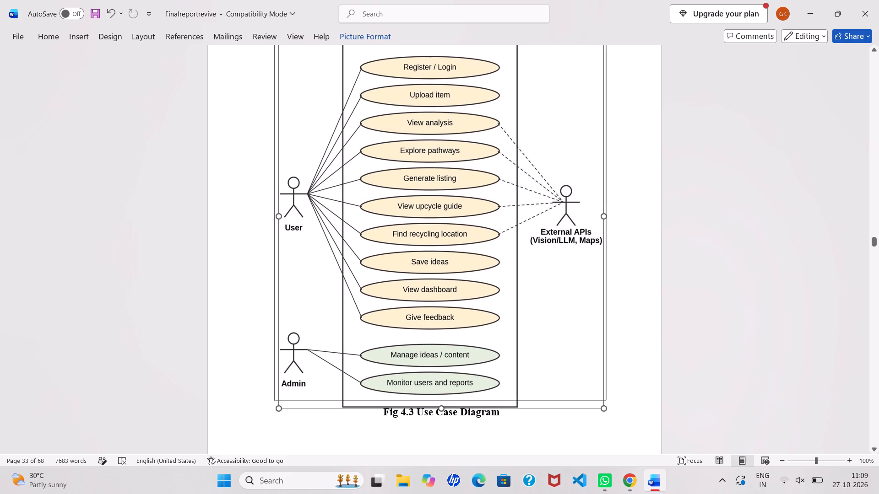
pyautogui.moveTo(444, 408); pyautogui.dragTo(443, 410)
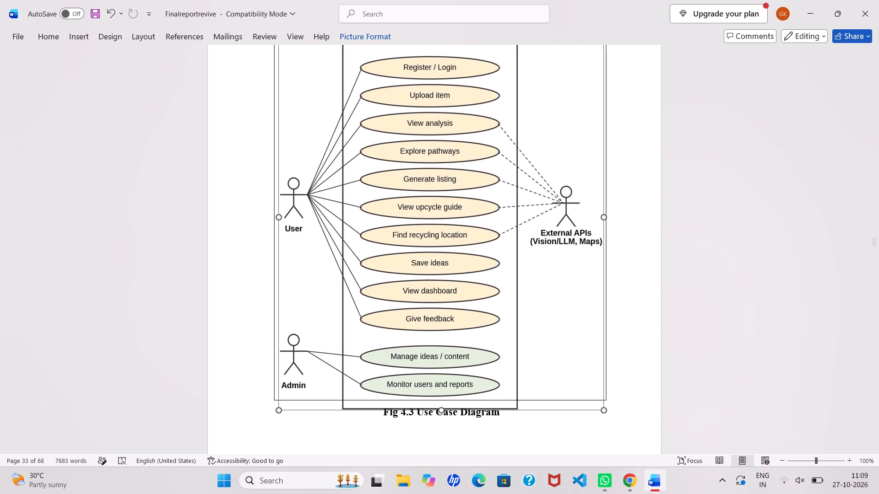
pyautogui.moveTo(443, 410); pyautogui.dragTo(443, 409)
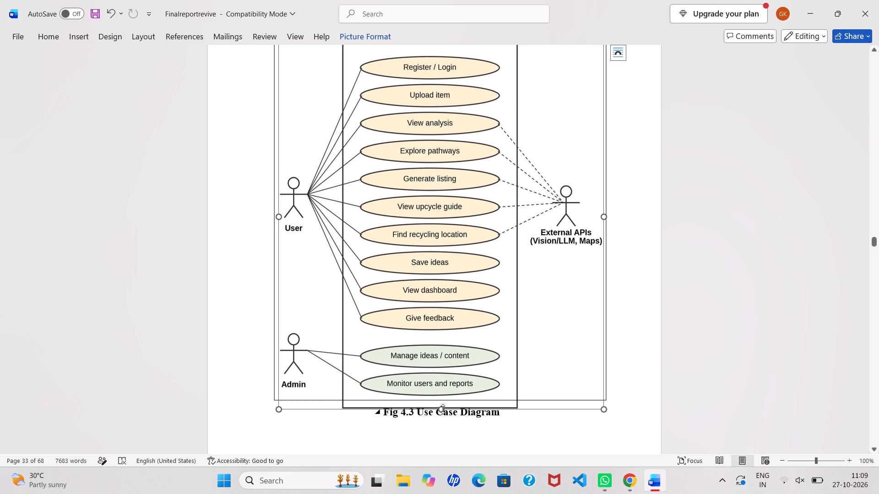
# Extend the use case diagram's frame downward so its bottom edge sits just below the picture.
pyautogui.click(594, 398)
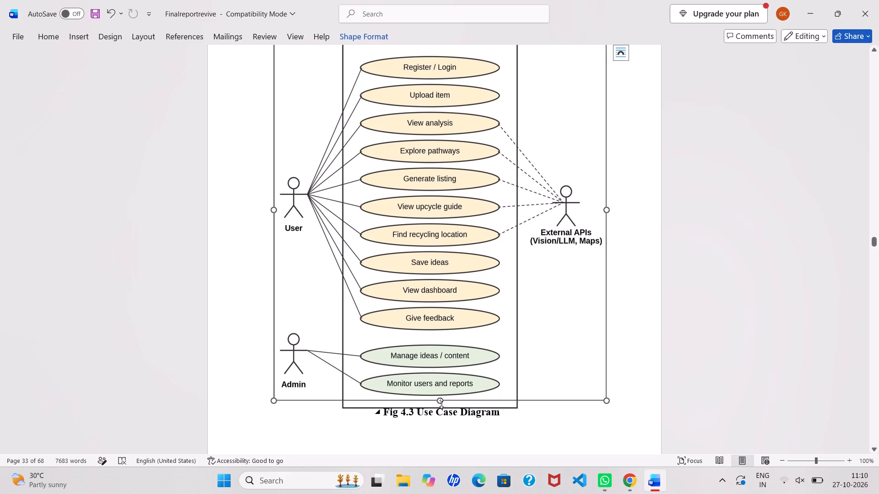
pyautogui.moveTo(440, 401); pyautogui.dragTo(441, 413)
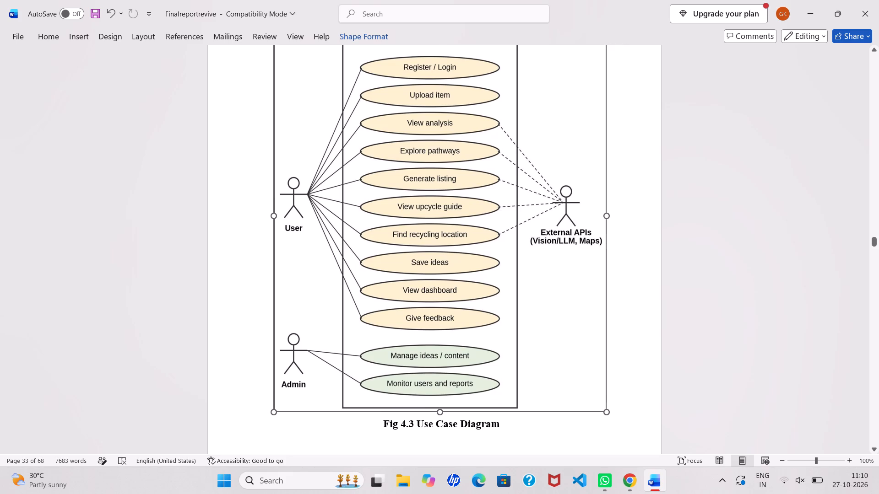
pyautogui.moveTo(441, 413); pyautogui.dragTo(441, 411)
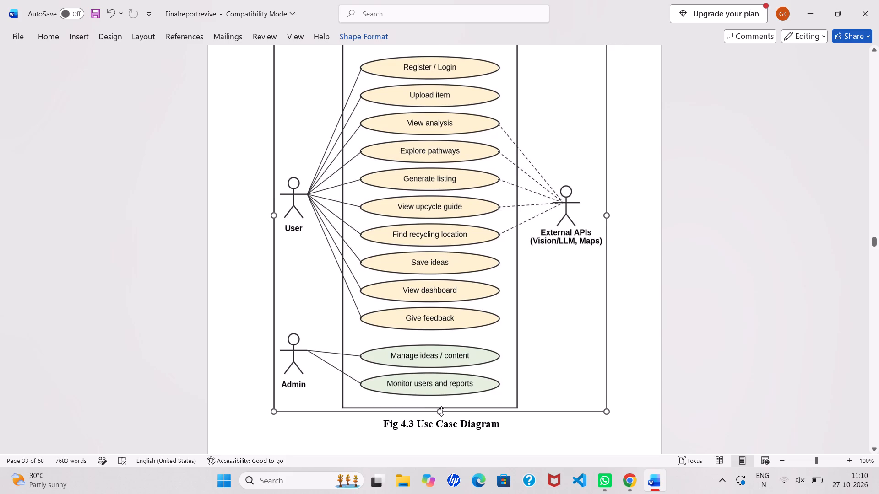
# Review the layout of the use case and class diagram pages down to section 4.2.4.
pyautogui.scroll(-1, 524, 417)
pyautogui.scroll(4, 524, 417)
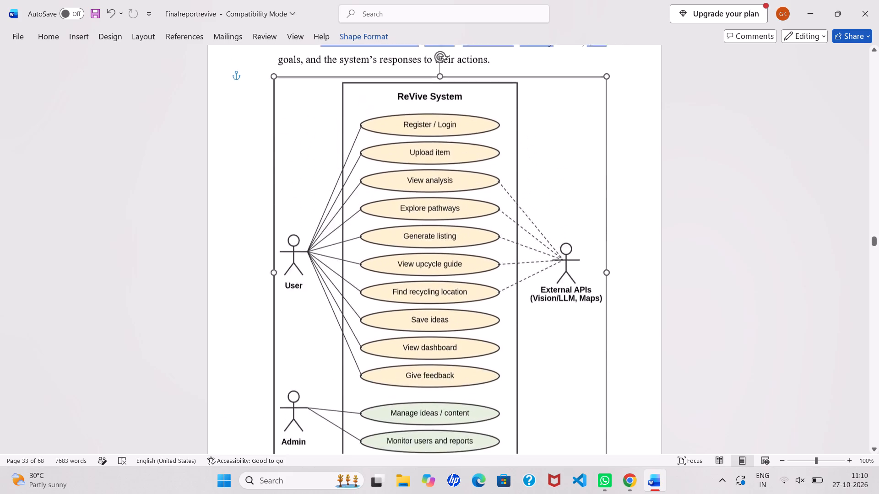
pyautogui.scroll(2, 524, 417)
pyautogui.scroll(-2, 524, 417)
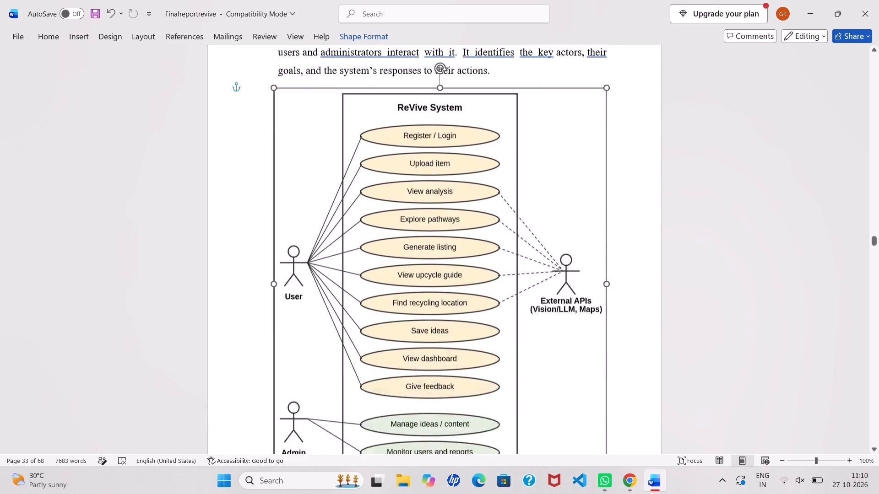
pyautogui.scroll(-2, 524, 417)
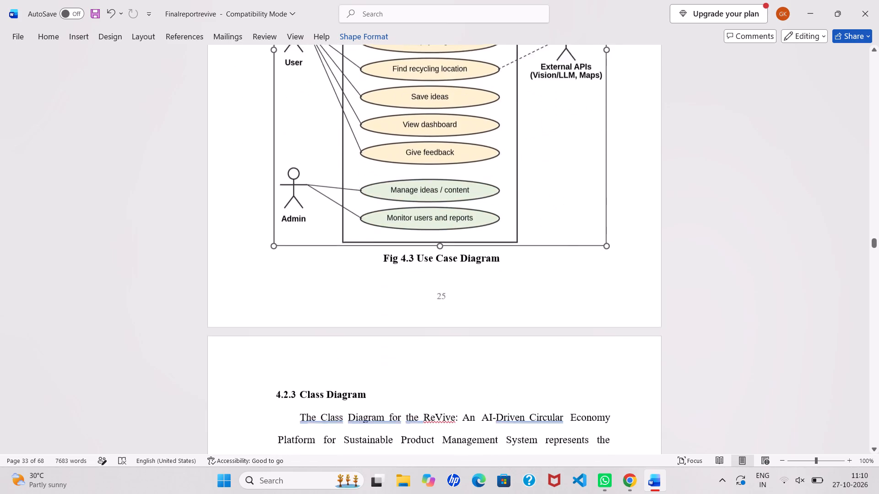
pyautogui.scroll(-2, 524, 417)
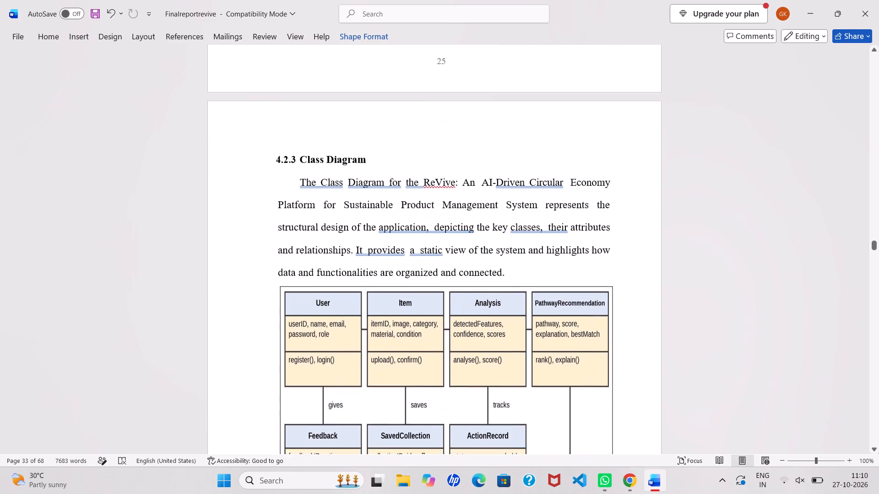
pyautogui.scroll(-2, 524, 417)
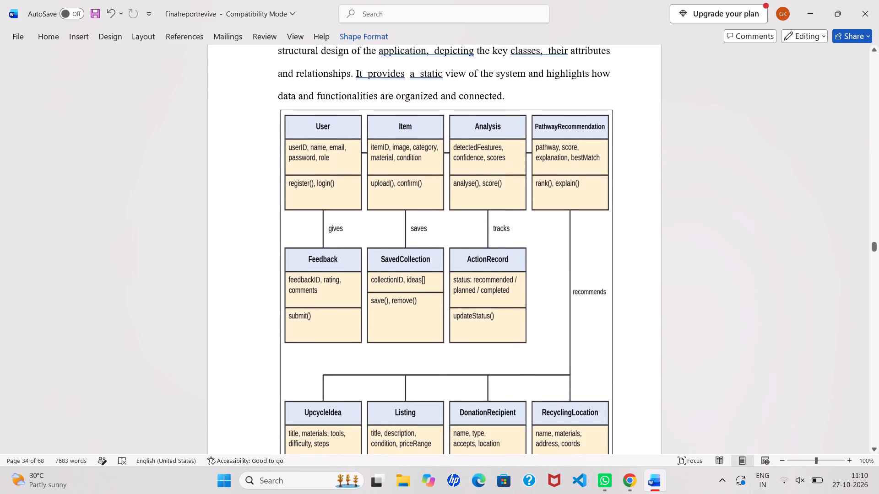
pyautogui.scroll(-3, 524, 417)
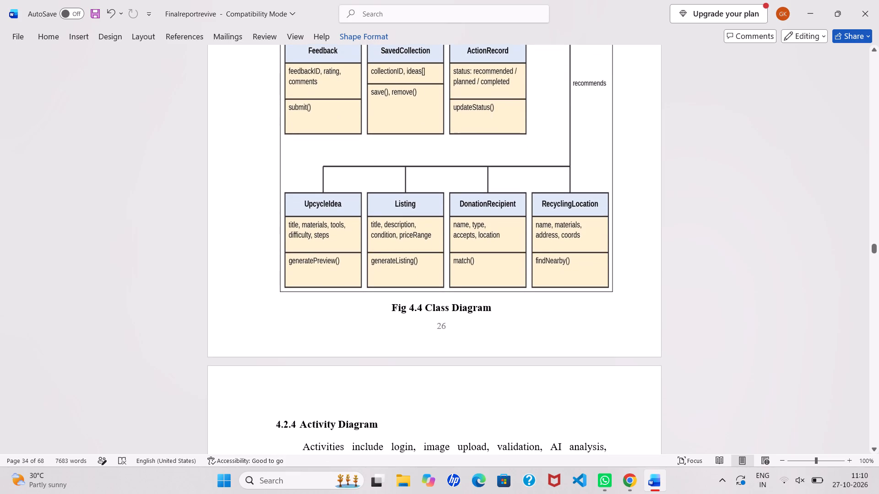